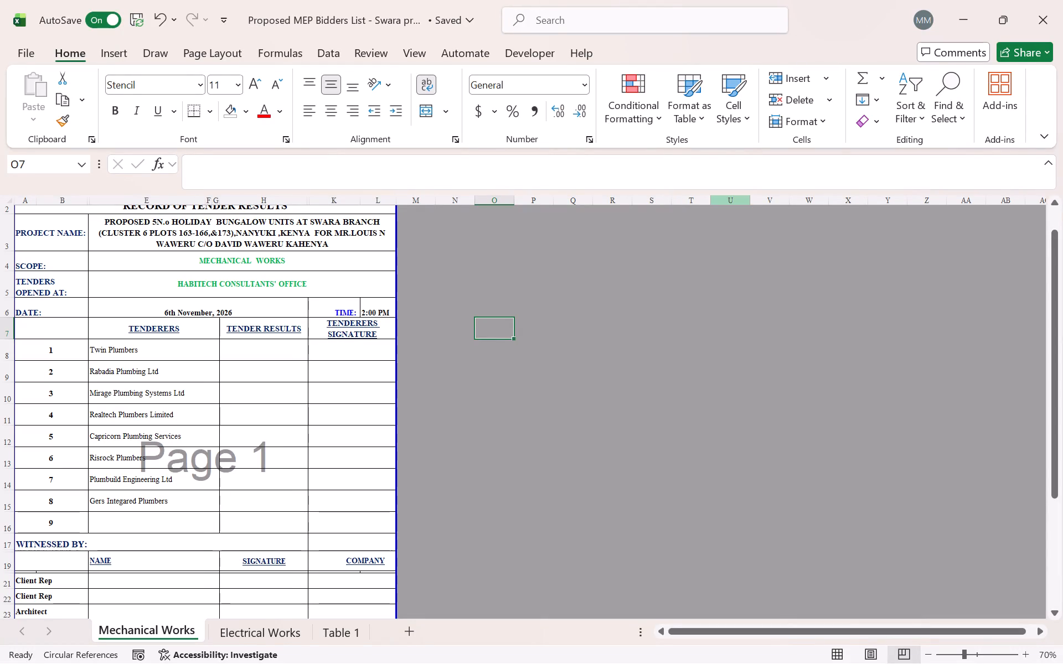
Review the Electrical Works sheet of the MEP bidders list from top to bottom.
click(271, 626)
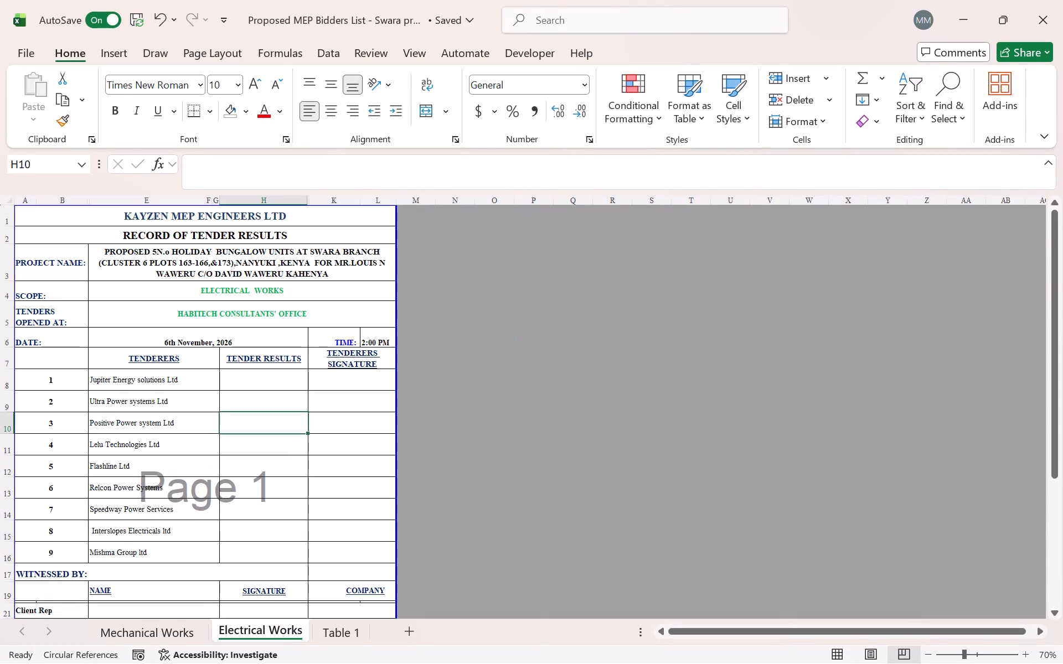
scroll(248, 448, down, 11)
scroll(255, 462, up, 11)
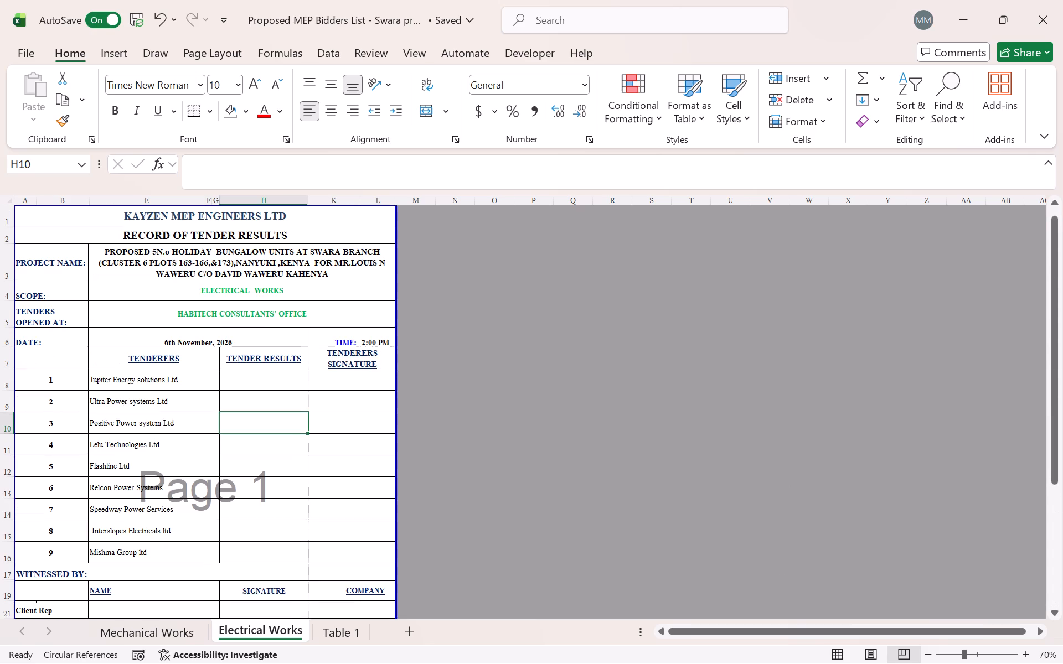
Close the bidders list workbook and its folder window to return to the mechanical tender workbook.
click(1050, 25)
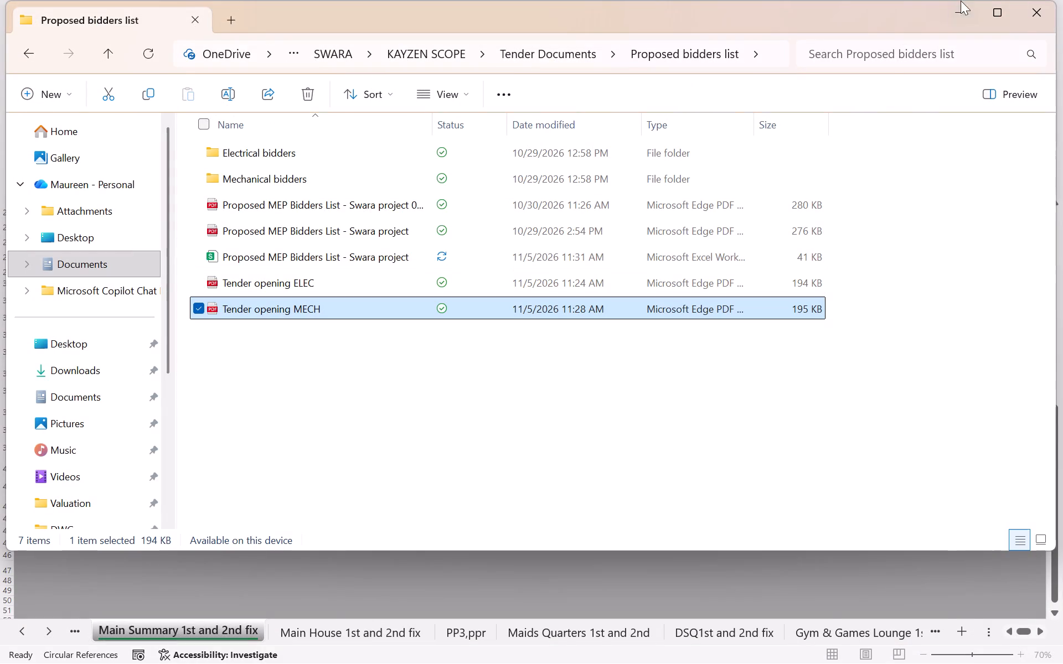
click(1033, 9)
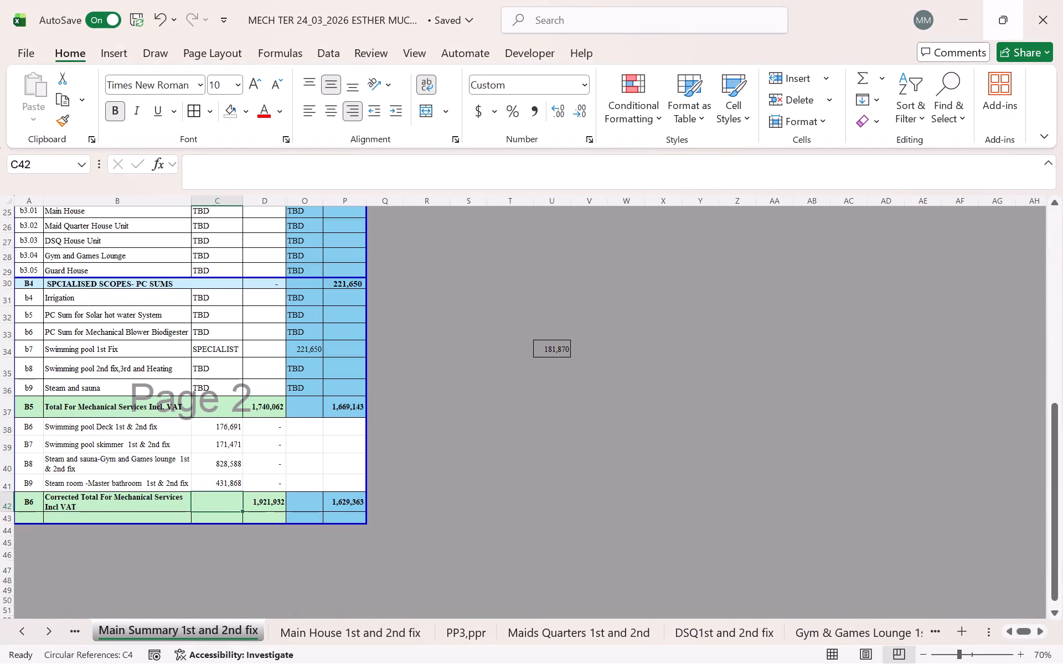
Examine the contents of the Swimming pool Deck cell D38 and the formula of the mechanical services total in P37.
scroll(443, 422, up, 2)
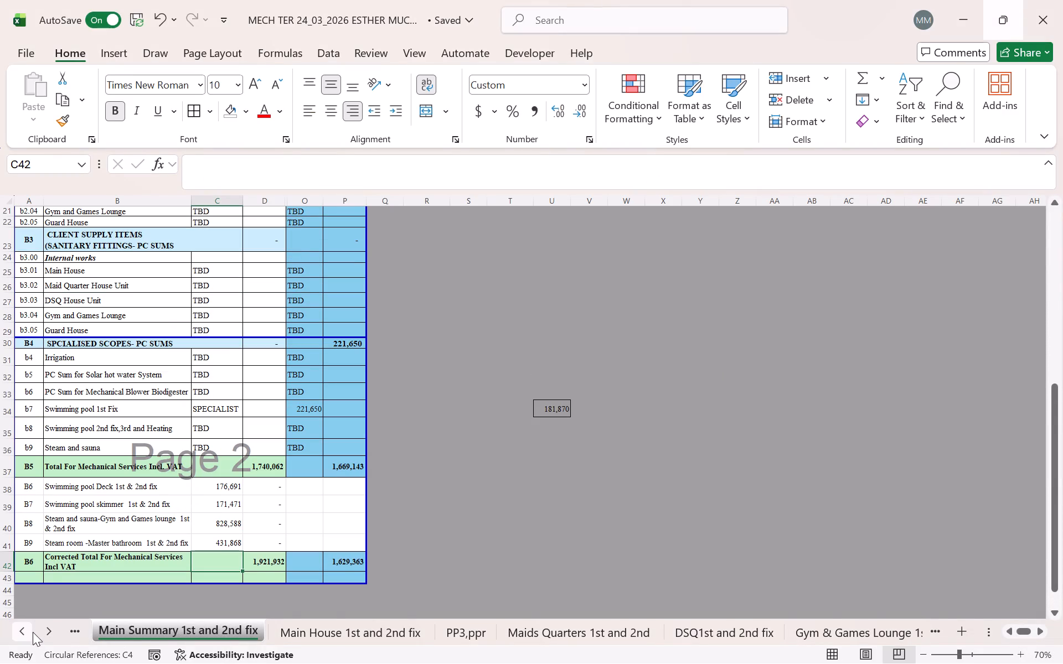
double_click(266, 487)
click(266, 487)
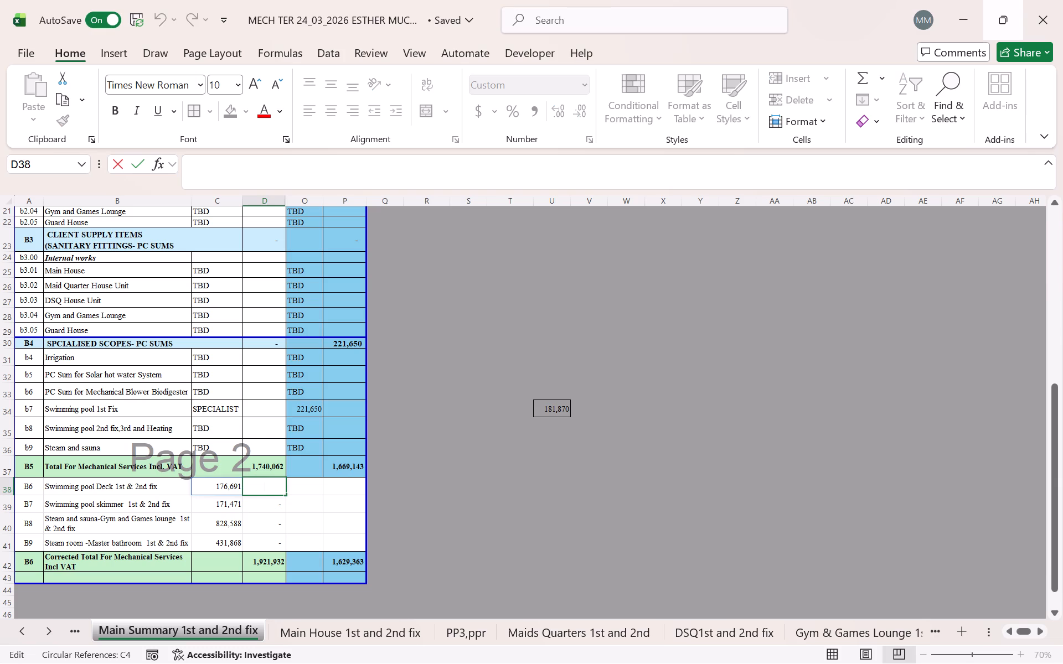
key(Escape)
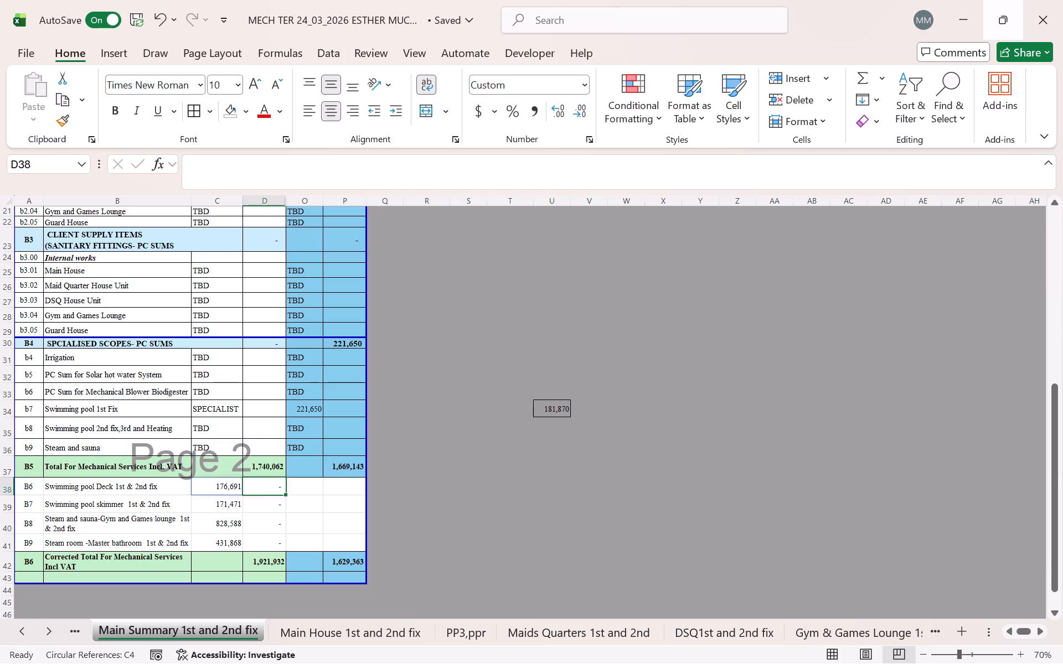
double_click(266, 491)
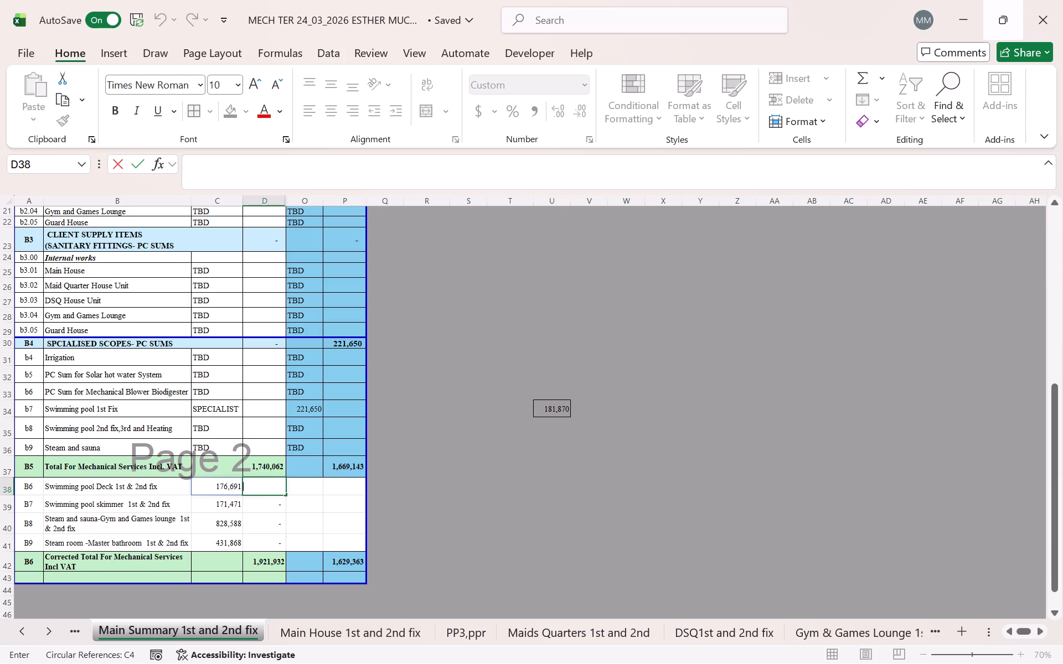
click(345, 469)
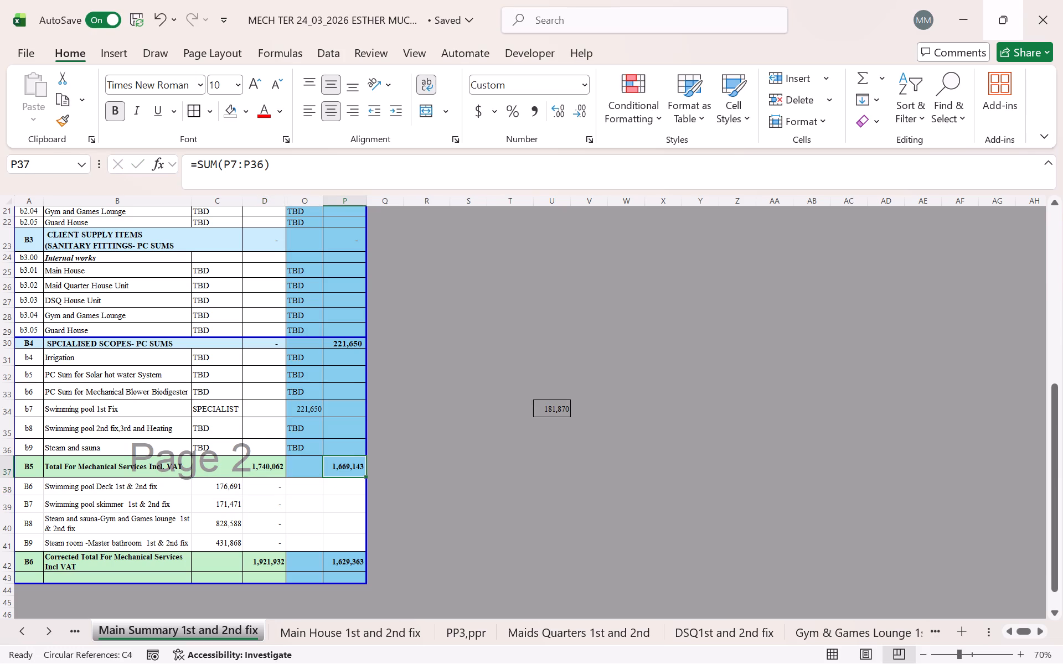
double_click(350, 469)
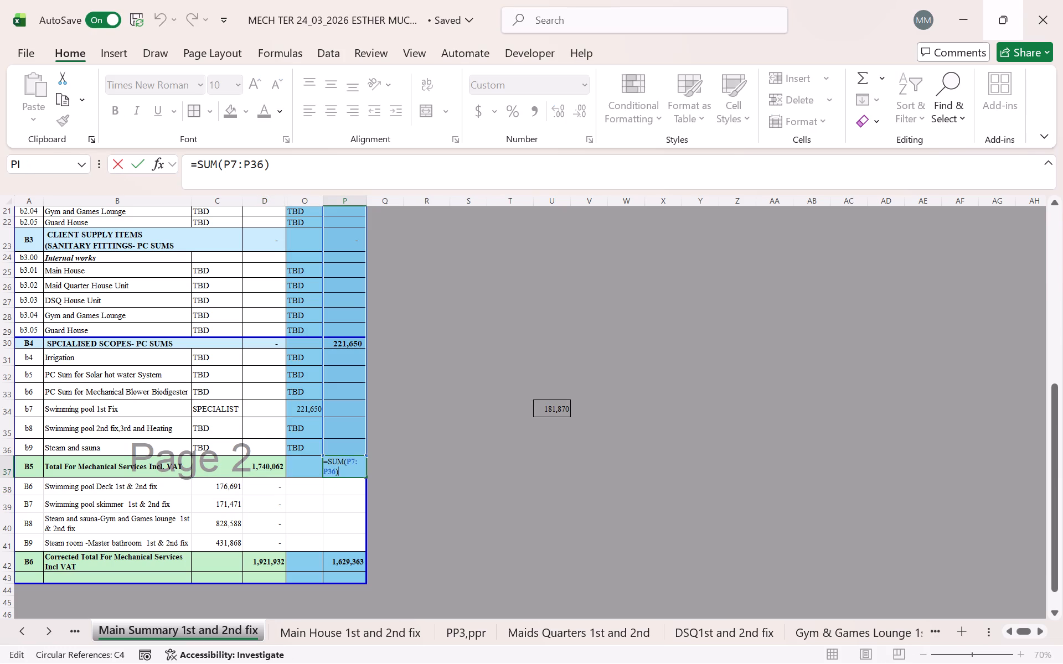
key(Escape)
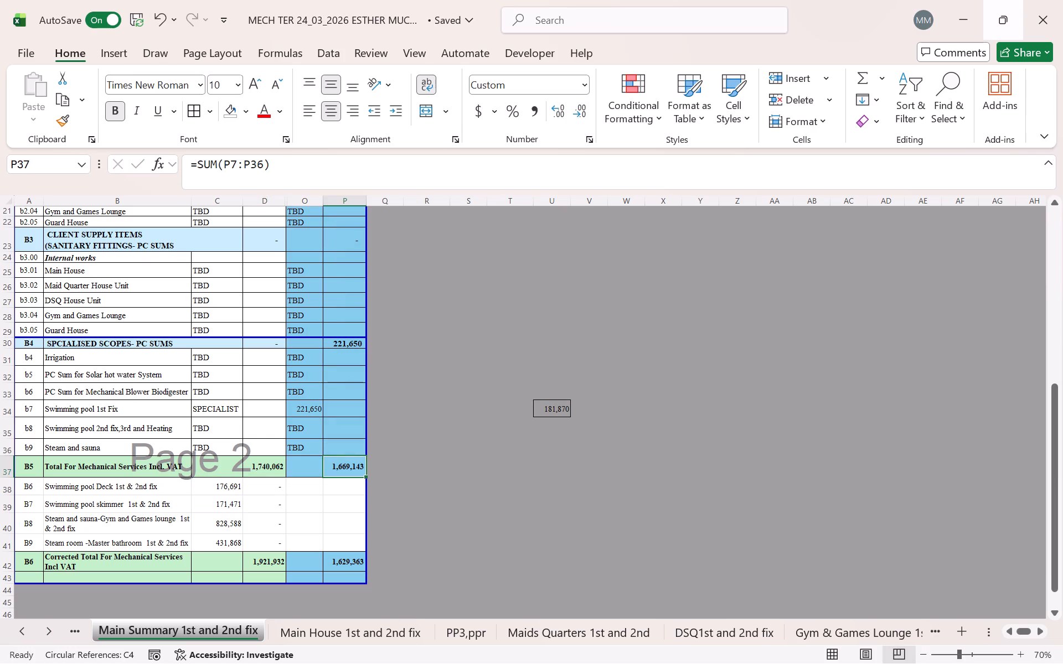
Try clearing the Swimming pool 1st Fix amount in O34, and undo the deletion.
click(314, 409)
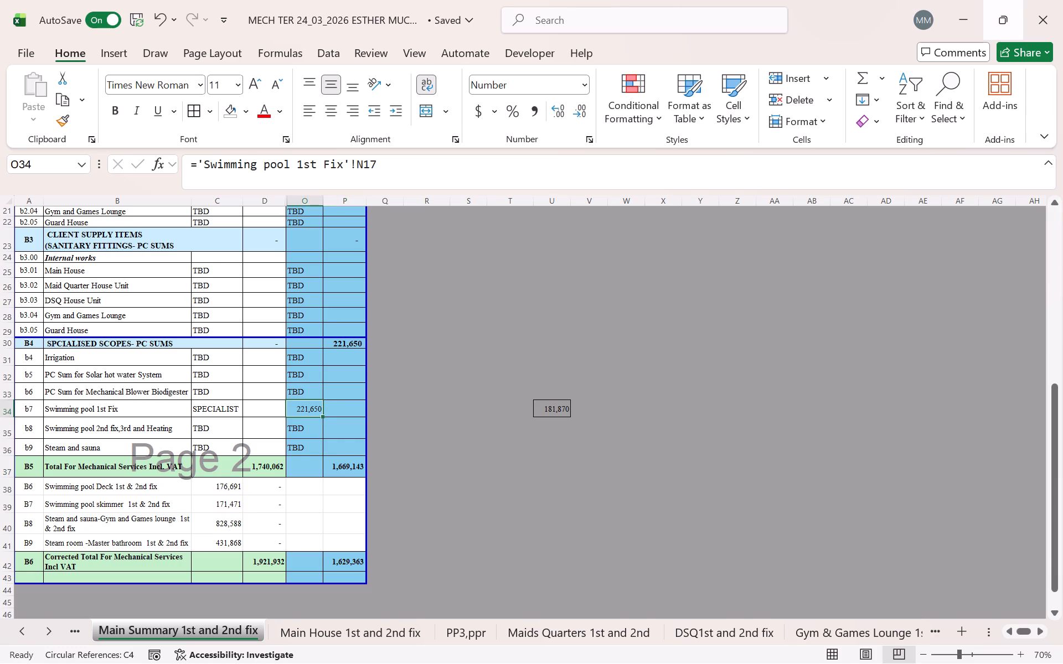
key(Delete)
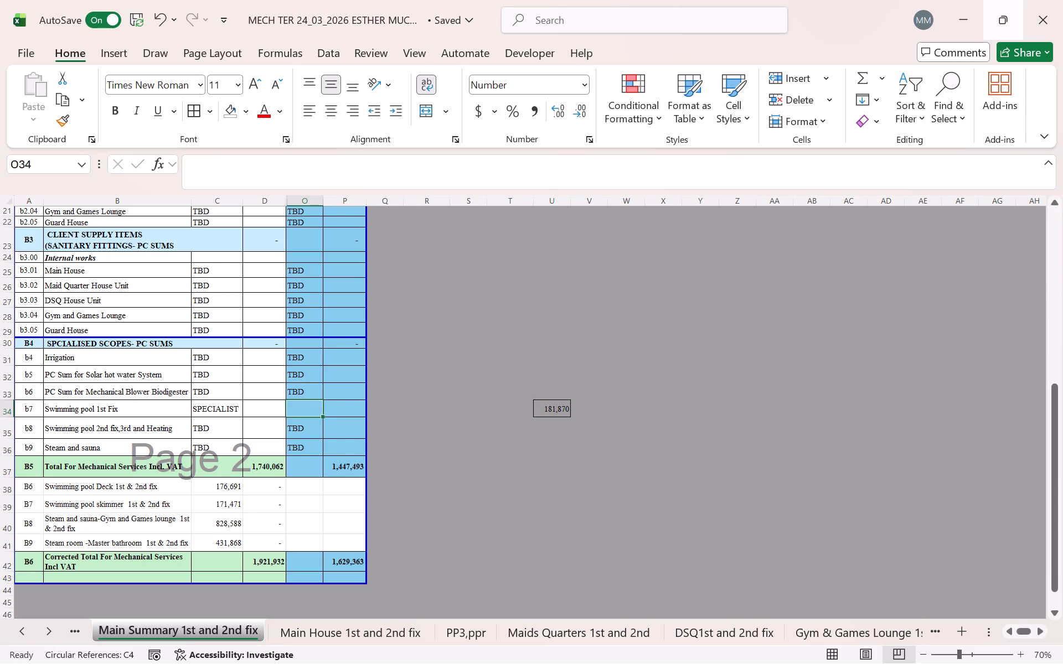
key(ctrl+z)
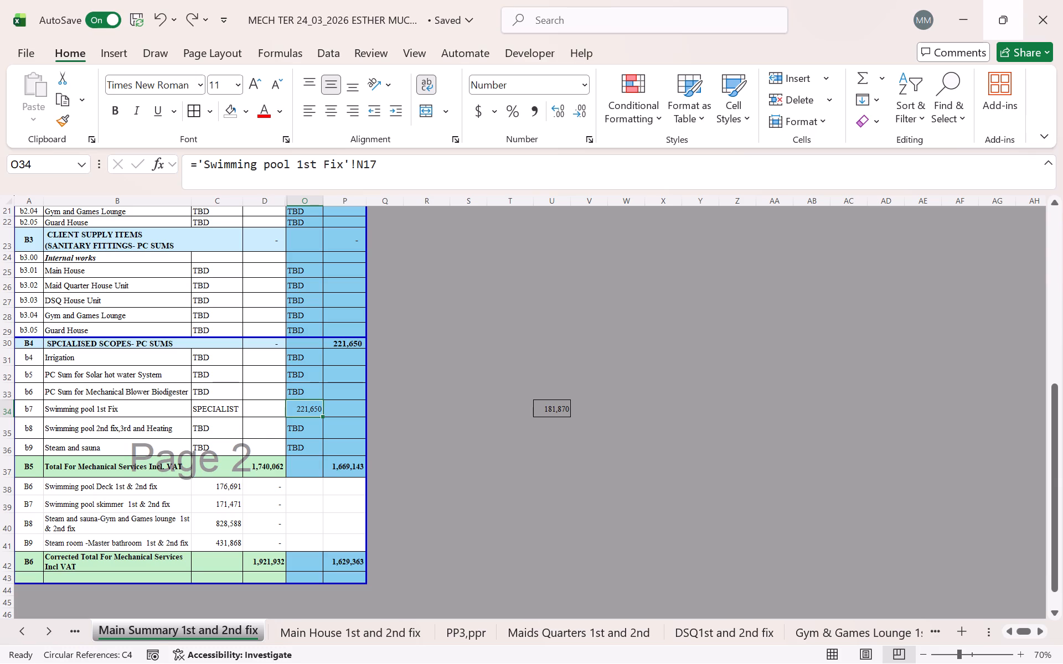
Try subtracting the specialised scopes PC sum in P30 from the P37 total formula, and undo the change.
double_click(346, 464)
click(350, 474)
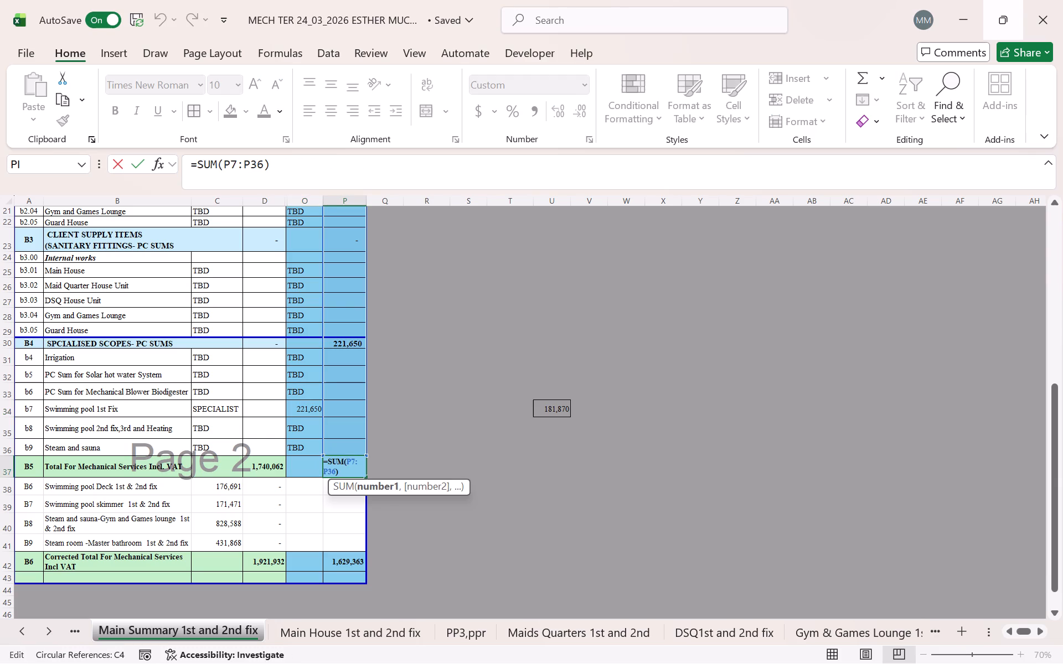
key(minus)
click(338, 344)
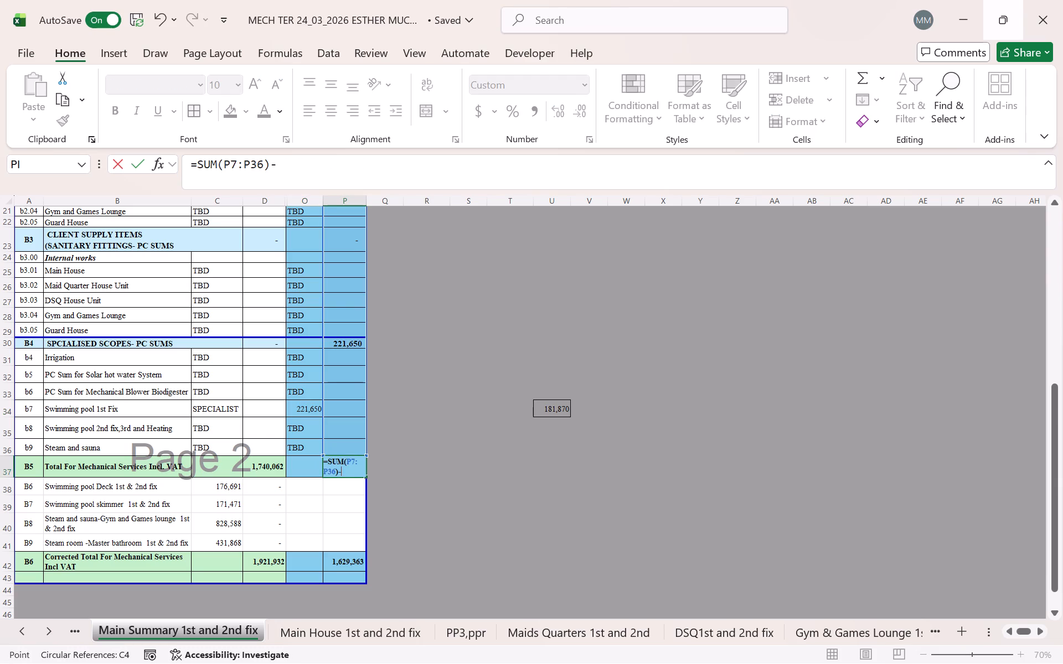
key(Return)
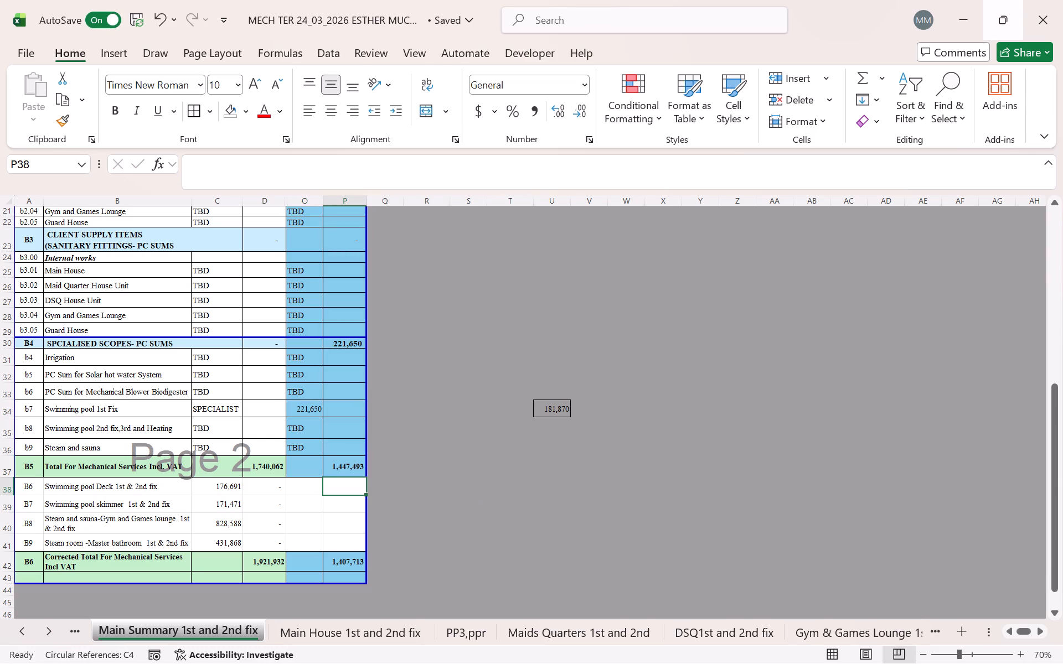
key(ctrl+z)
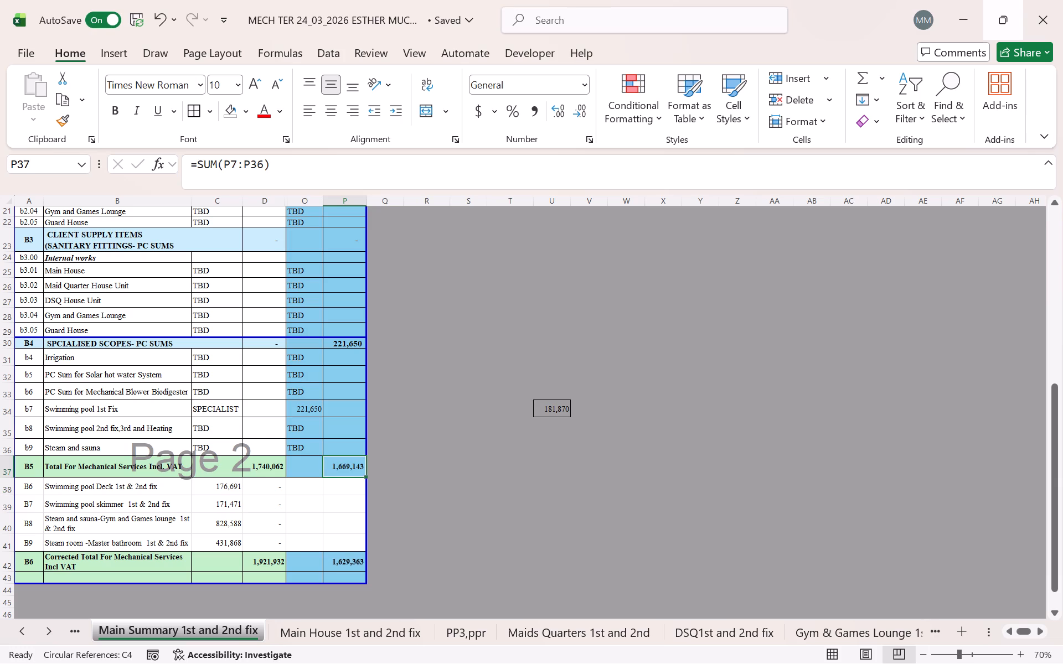
Insert a blank row above the Swimming pool Deck row, directly under Total For Mechanical Services.
click(336, 511)
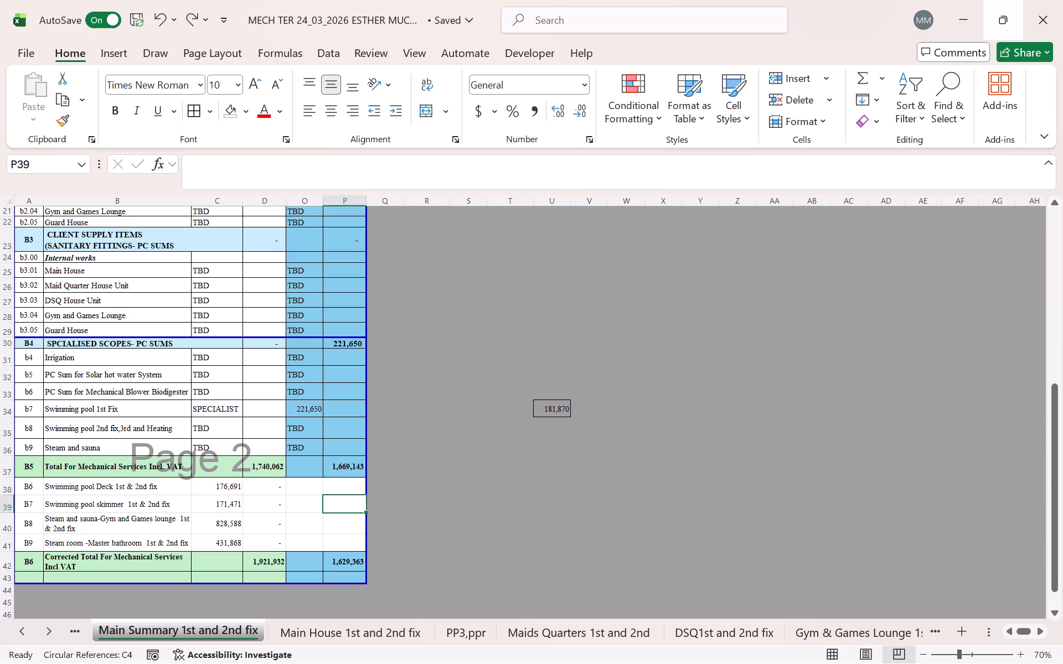
click(0, 486)
click(800, 74)
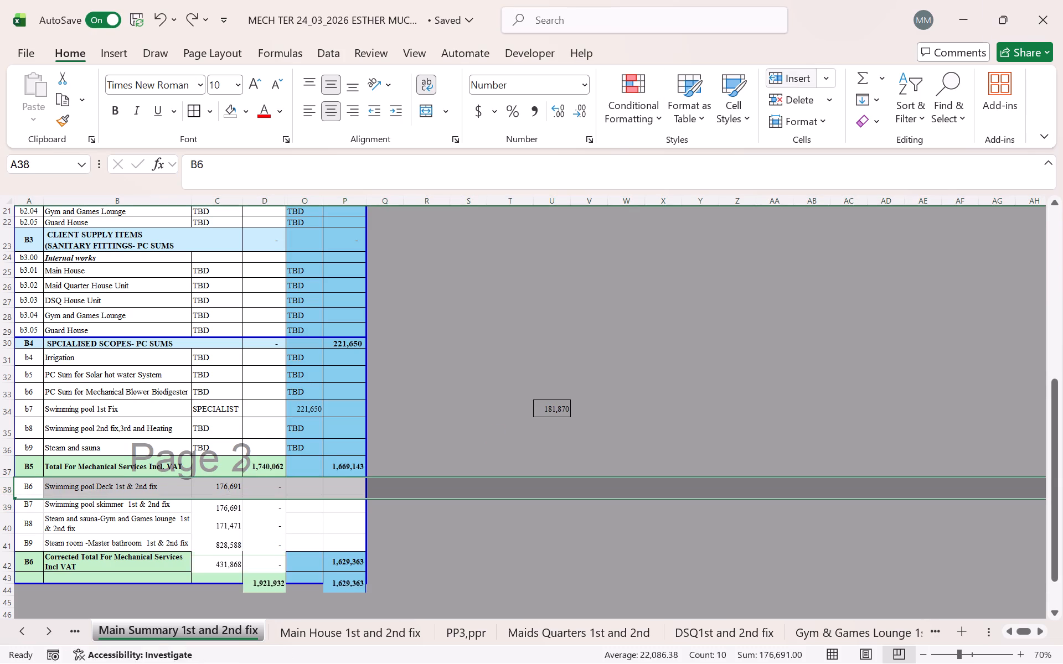
click(553, 537)
click(58, 498)
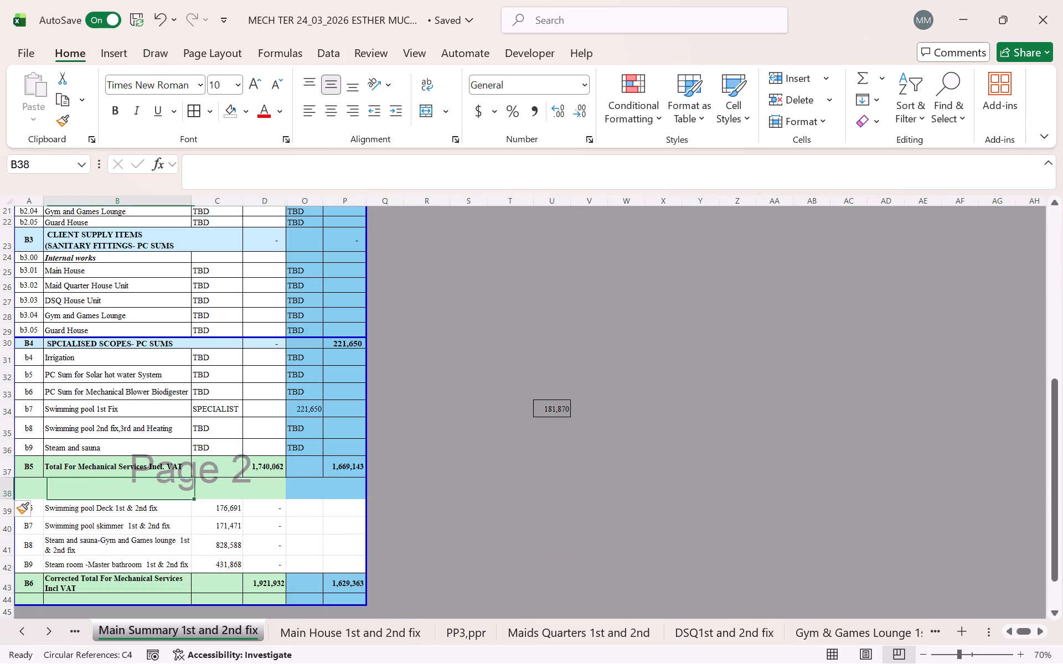
Apply cell borders across the inserted row 38, from column A to column P.
drag(28, 479, 351, 486)
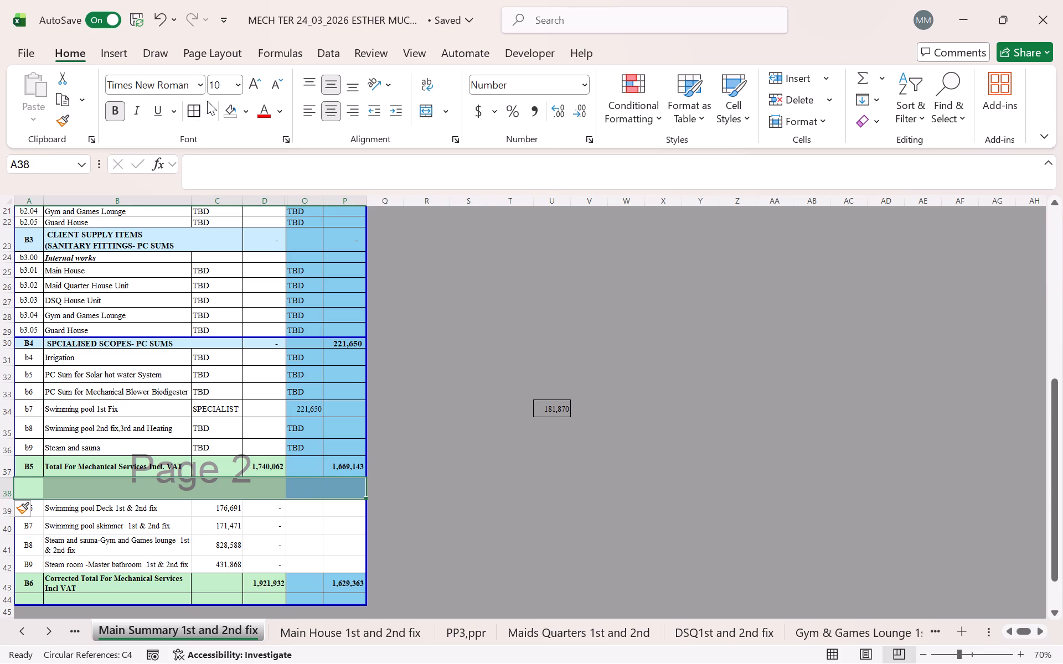
click(198, 104)
click(463, 456)
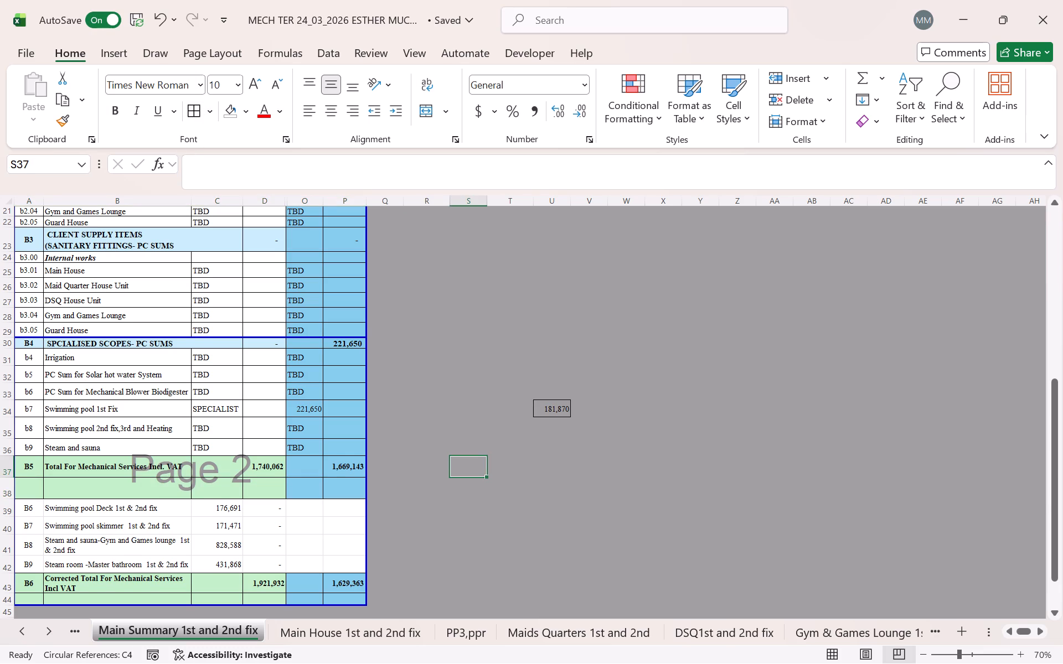
Delete the empty row 44 beneath Corrected Total For Mechanical Services.
scroll(157, 507, down, 1)
click(1, 569)
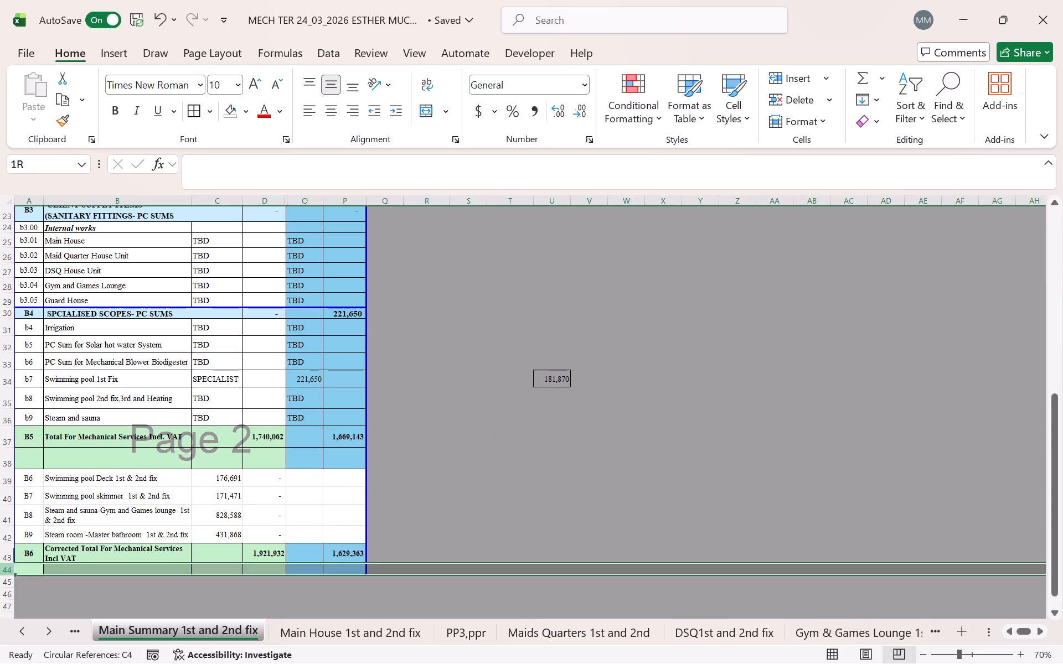
click(794, 106)
click(638, 471)
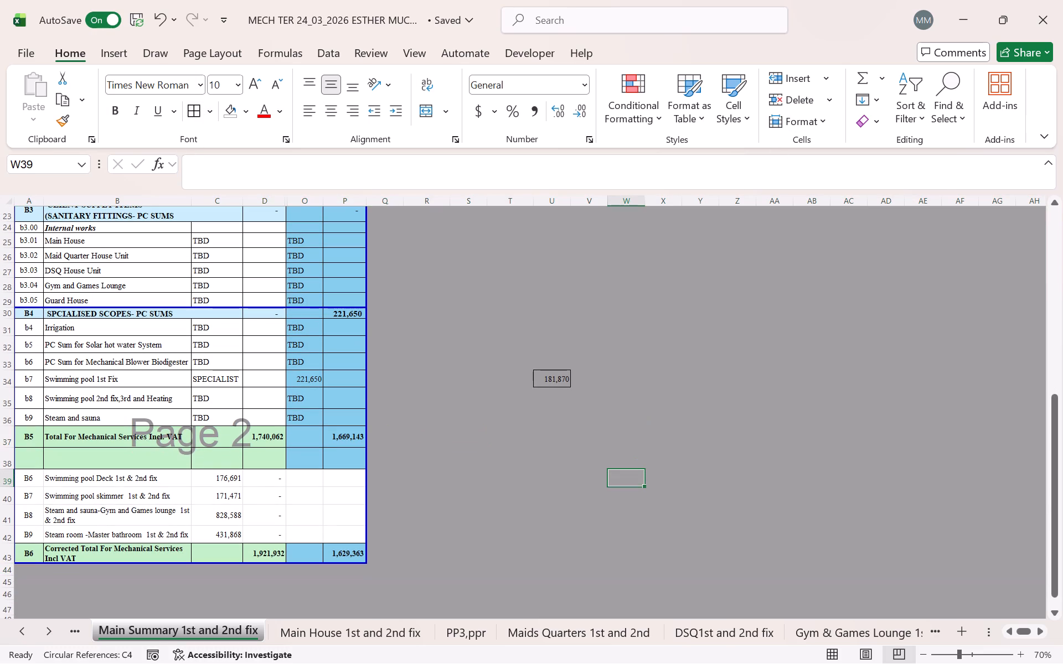
Enter the item number B6 in cell A38 of the inserted row.
click(39, 460)
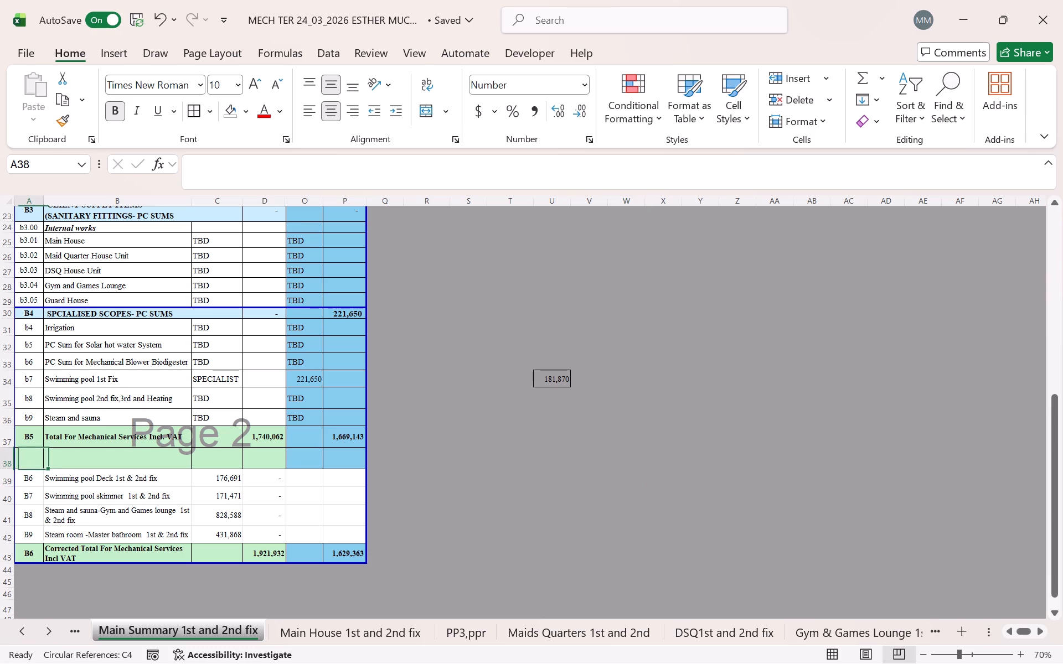
key(b)
key(BackSpace)
key(b)
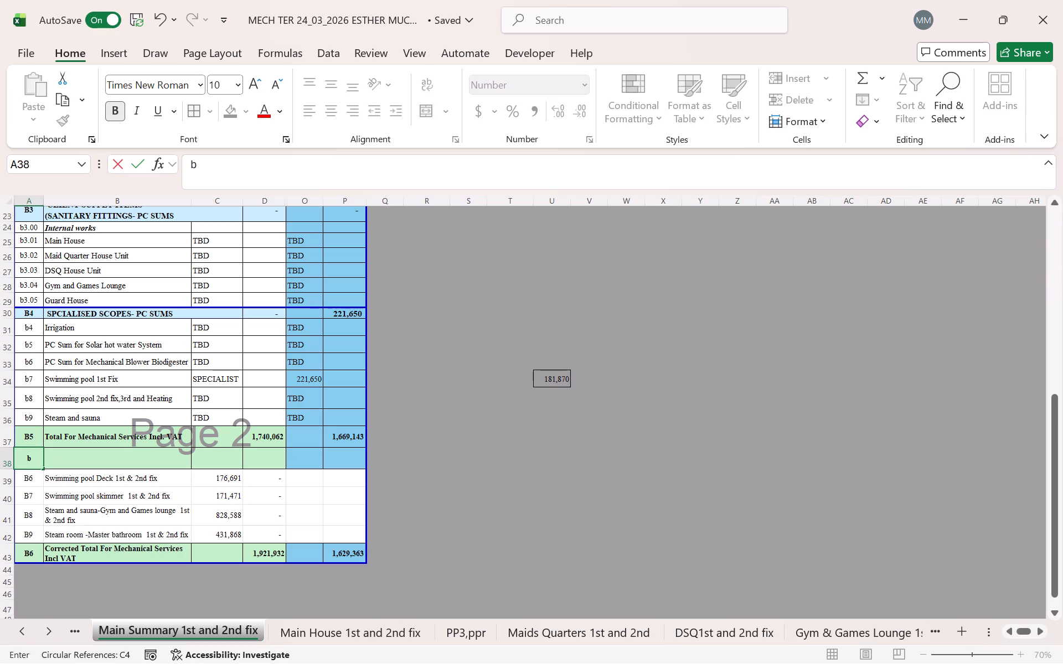
key(1)
key(BackSpace)
key(BackSpace)
text(B6)
click(156, 500)
Renumber the Swimming pool Deck item as B7 and fill the series down to B10 for the steam room row.
click(34, 477)
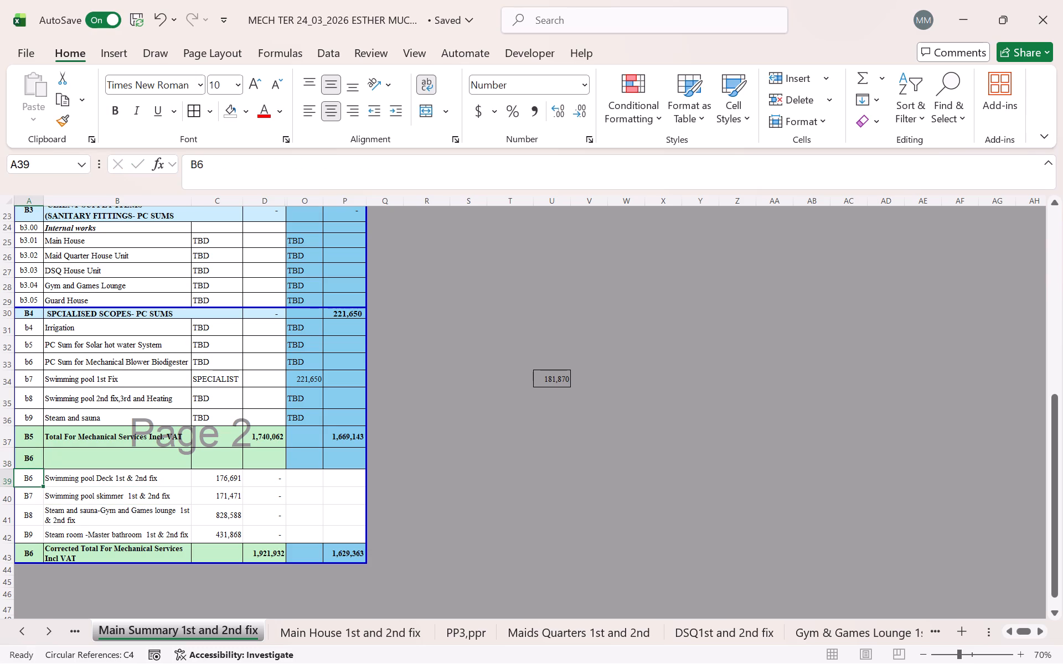
click(214, 165)
key(BackSpace)
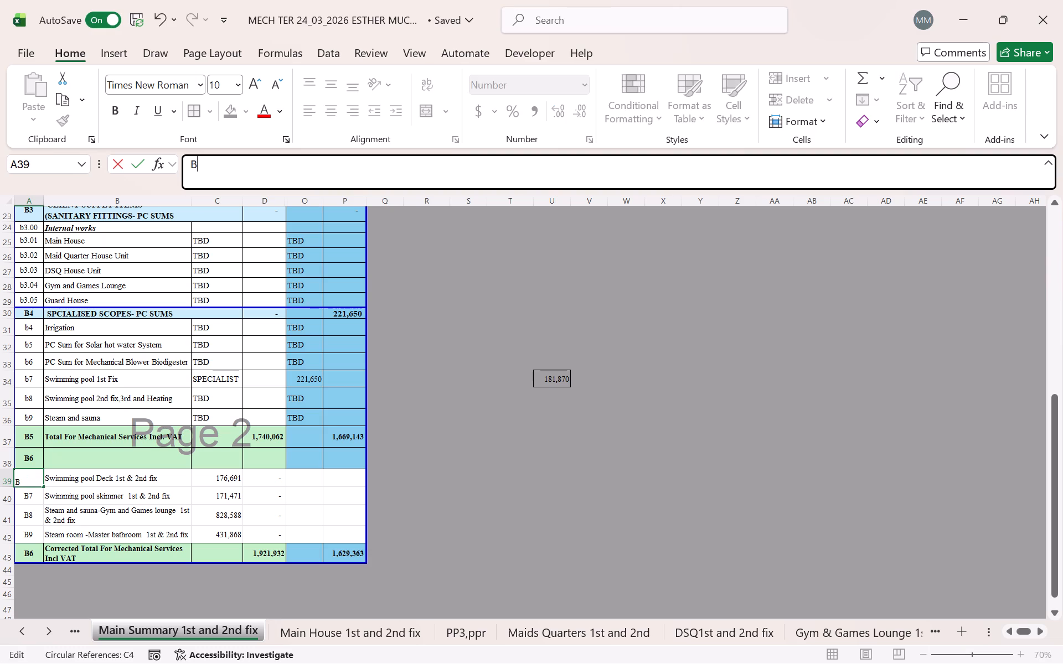
key(7)
click(184, 488)
click(35, 481)
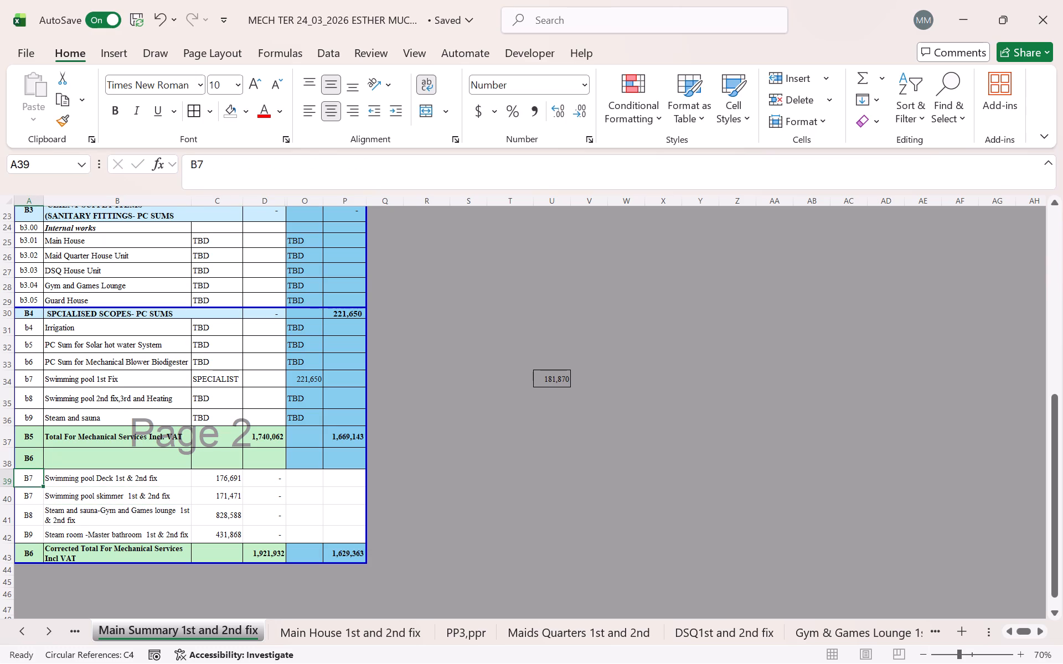
drag(42, 488, 34, 537)
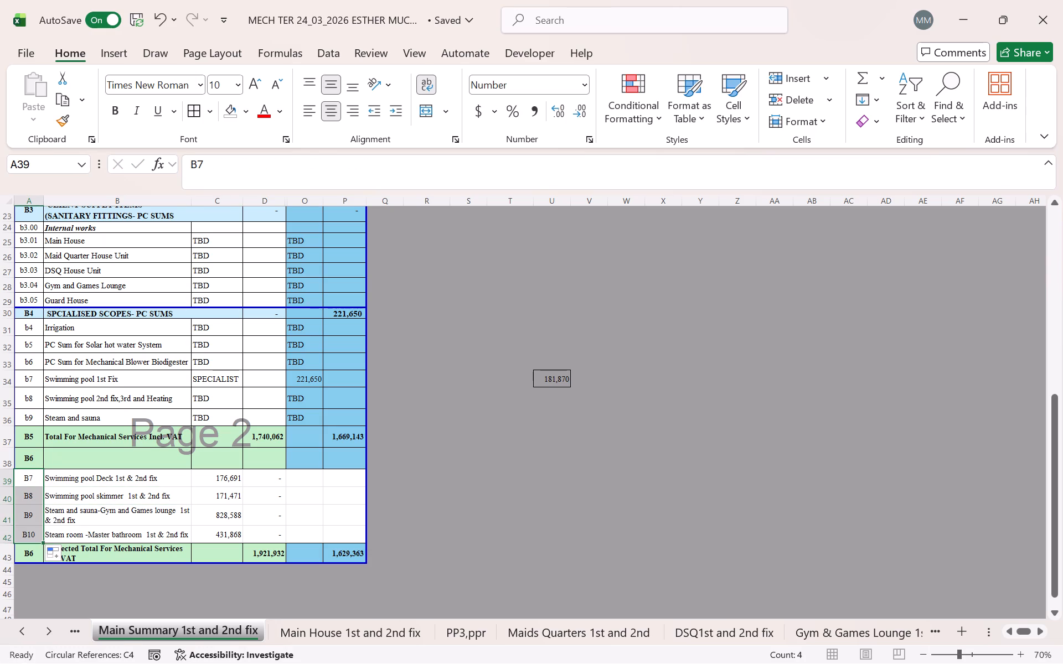
Set the item number of the Corrected Total For Mechanical Services row to B11.
click(30, 556)
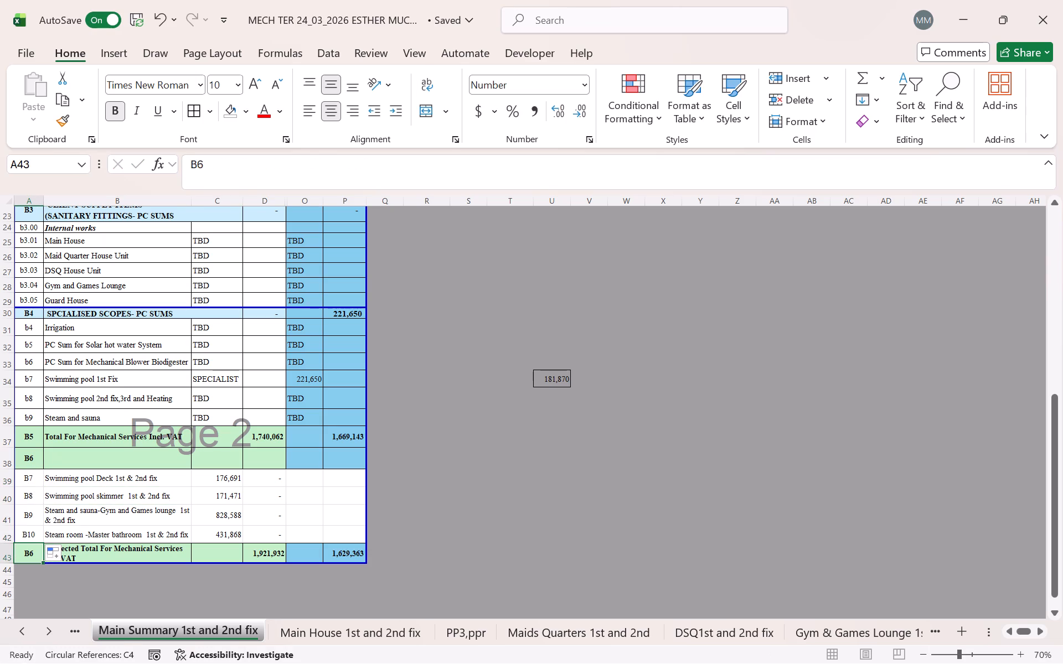
click(233, 160)
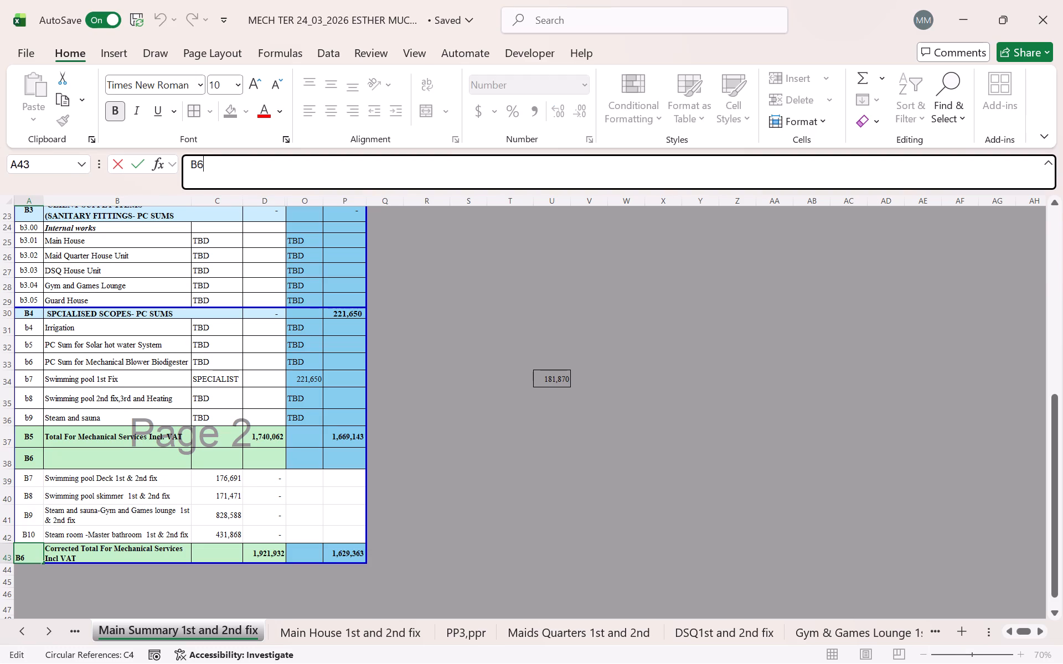
key(BackSpace)
key(1)
key(1)
click(249, 488)
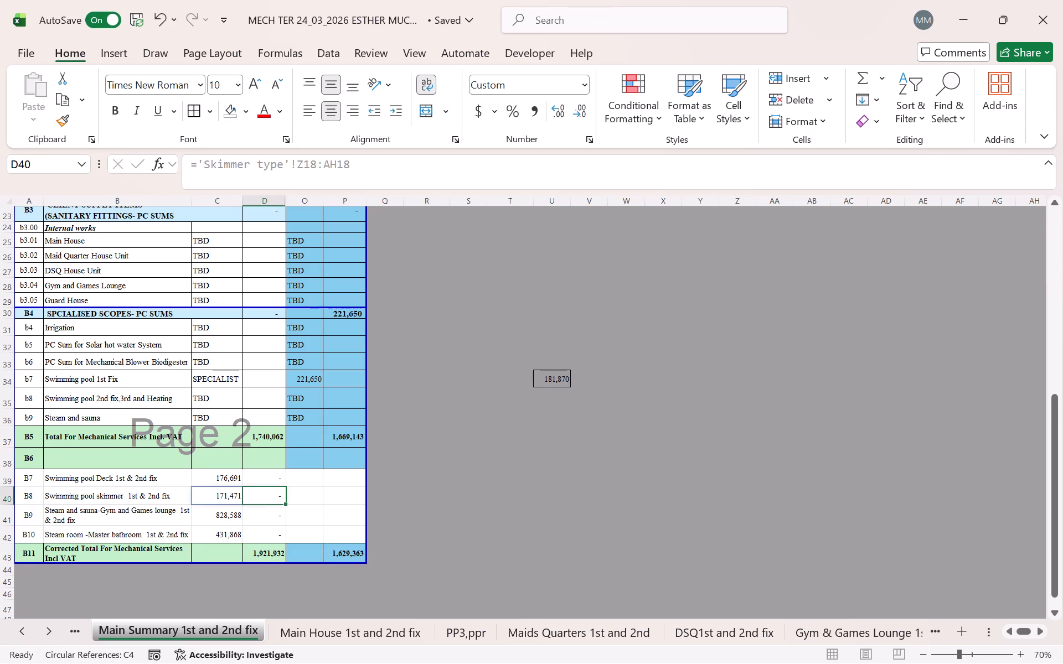
Start entering a description in cell B38 of the B6 row.
click(123, 455)
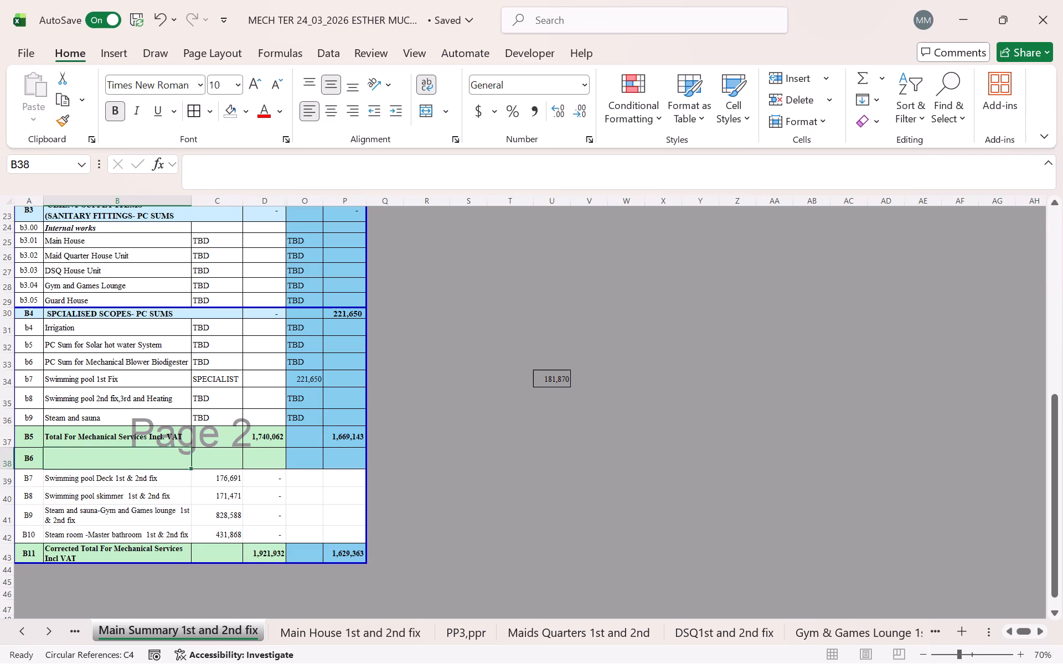
key(t)
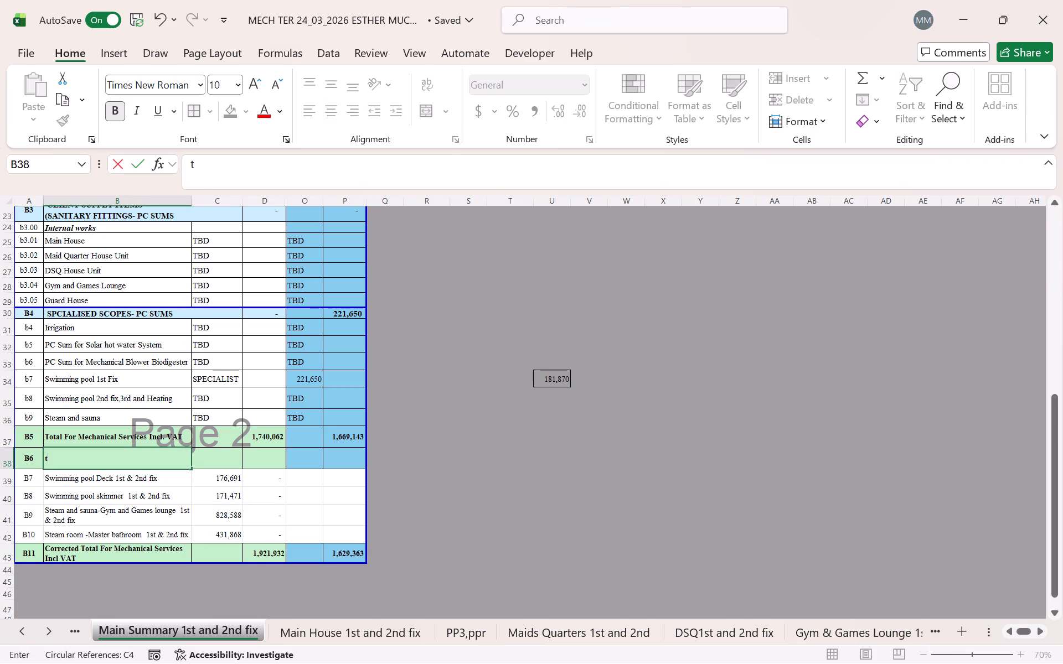
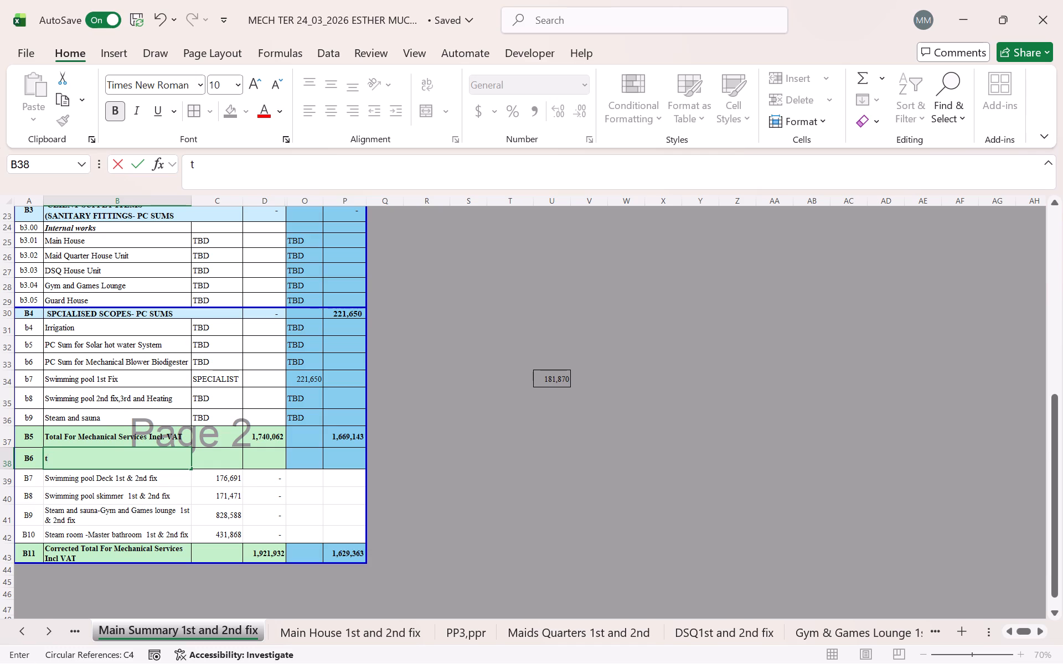
Enter the description "Swimming Pool,Steam and Sauna" in cell B38 of the B6 row.
key(BackSpace)
key(w)
text(immin)
text(g)
key(space)
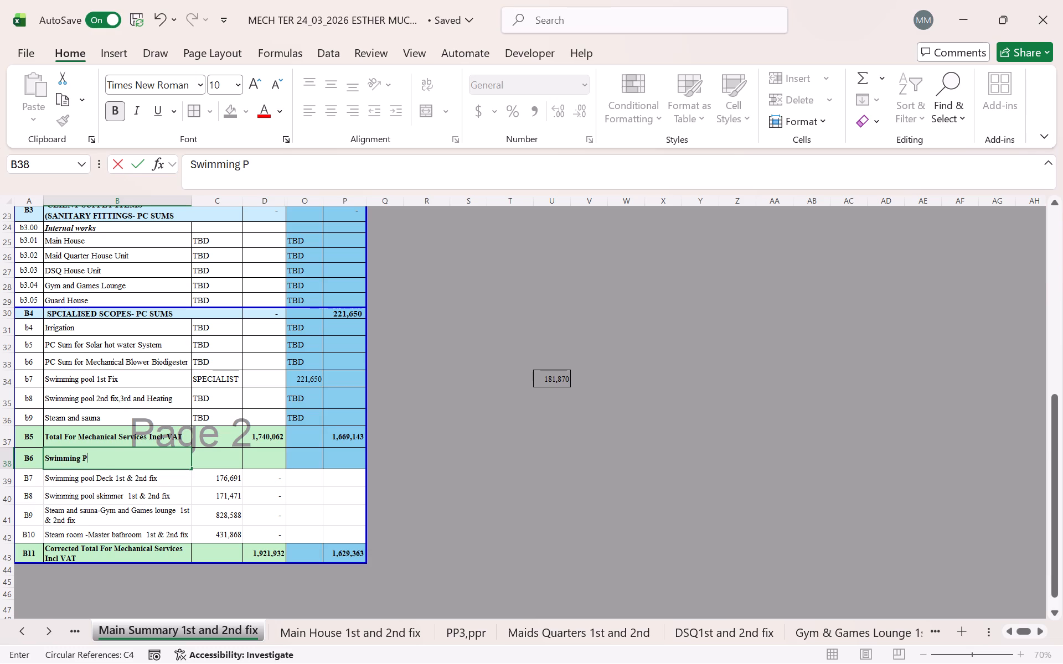
key(BackSpace)
key(BackSpace)
text(ool and)
key(space)
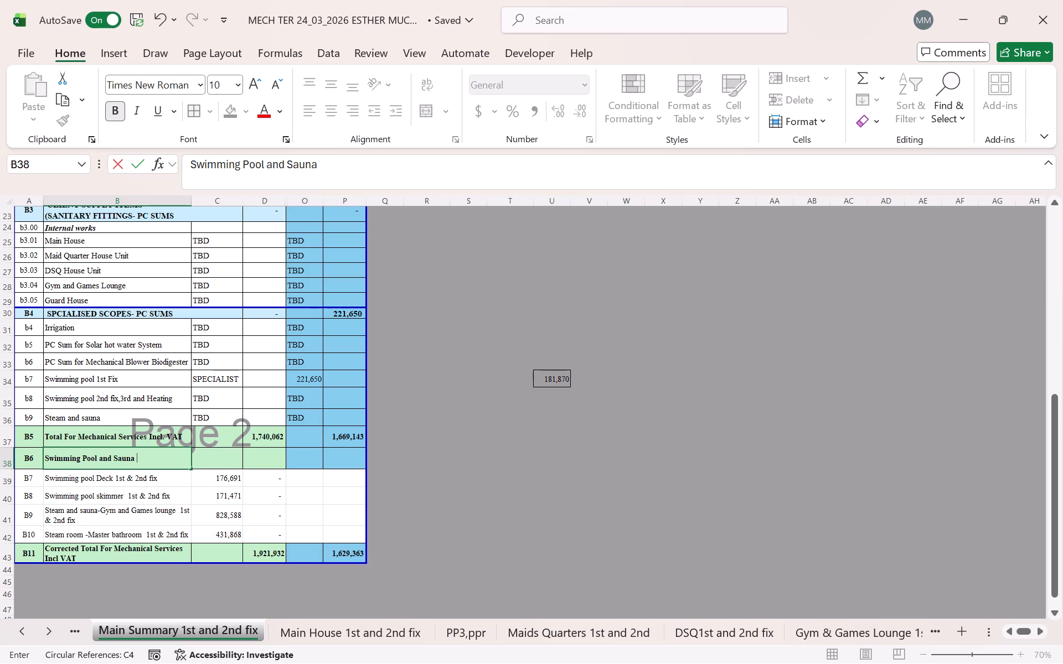
key(BackSpace)
key(BackSpace)
key(BackSpace)
key(BackSpace)
key(BackSpace)
key(BackSpace)
key(BackSpace)
key(BackSpace)
key(BackSpace)
key(BackSpace)
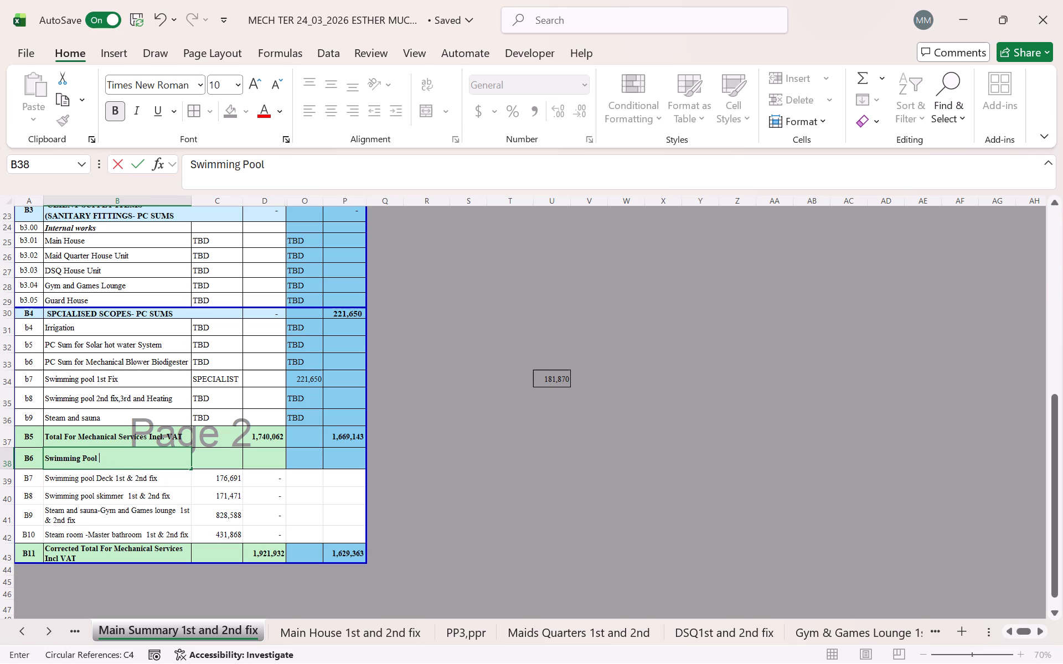
key(BackSpace)
key(comma)
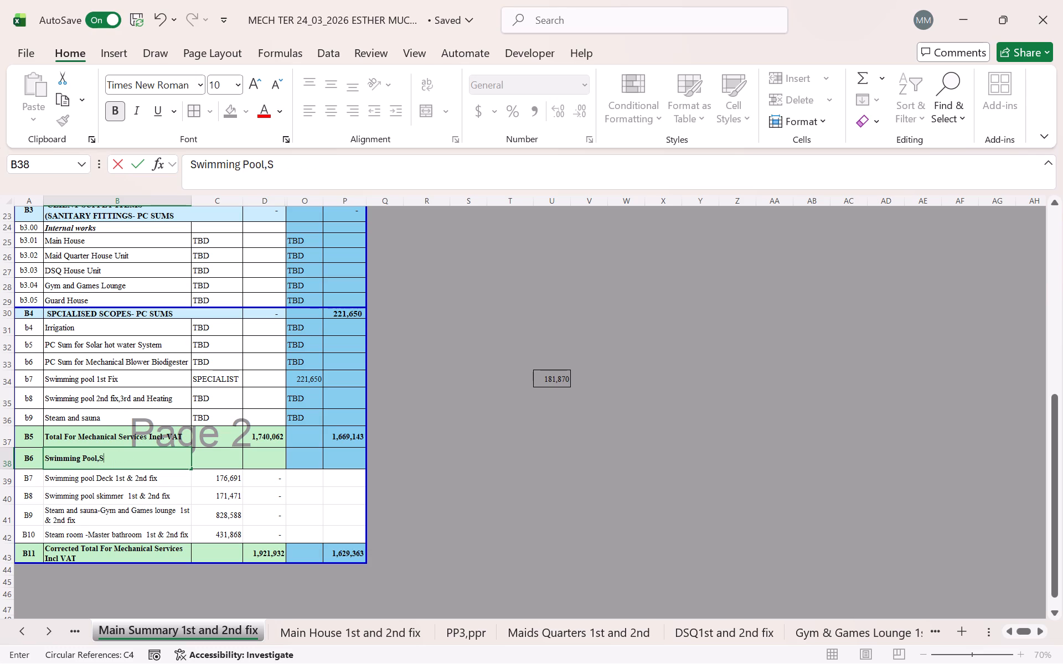
text(eam and)
key(space)
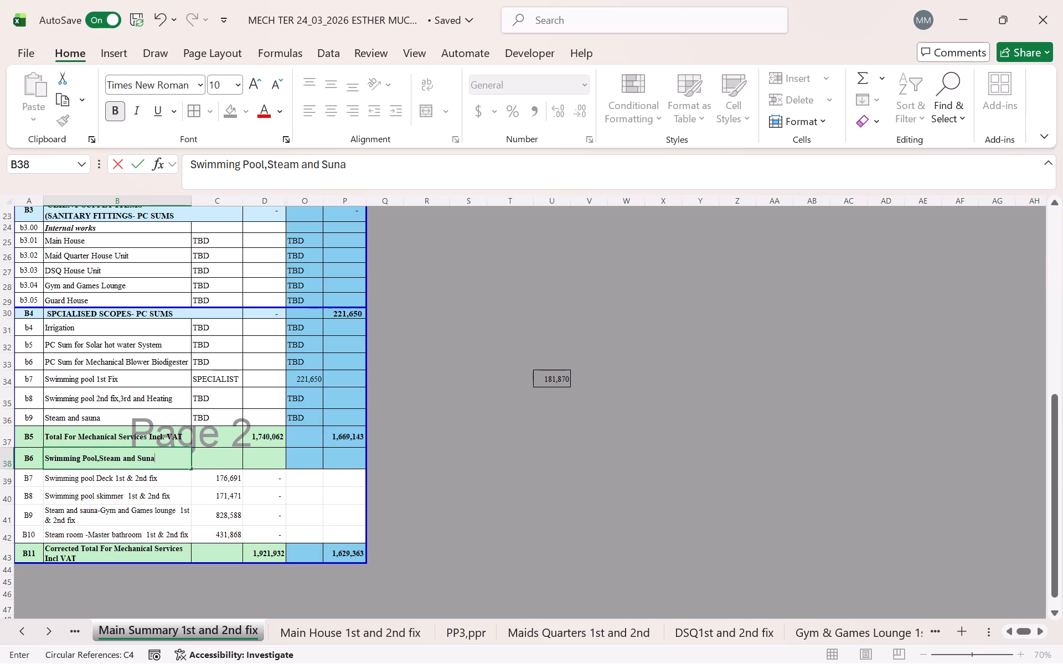
key(BackSpace)
key(BackSpace)
key(BackSpace)
text(auna)
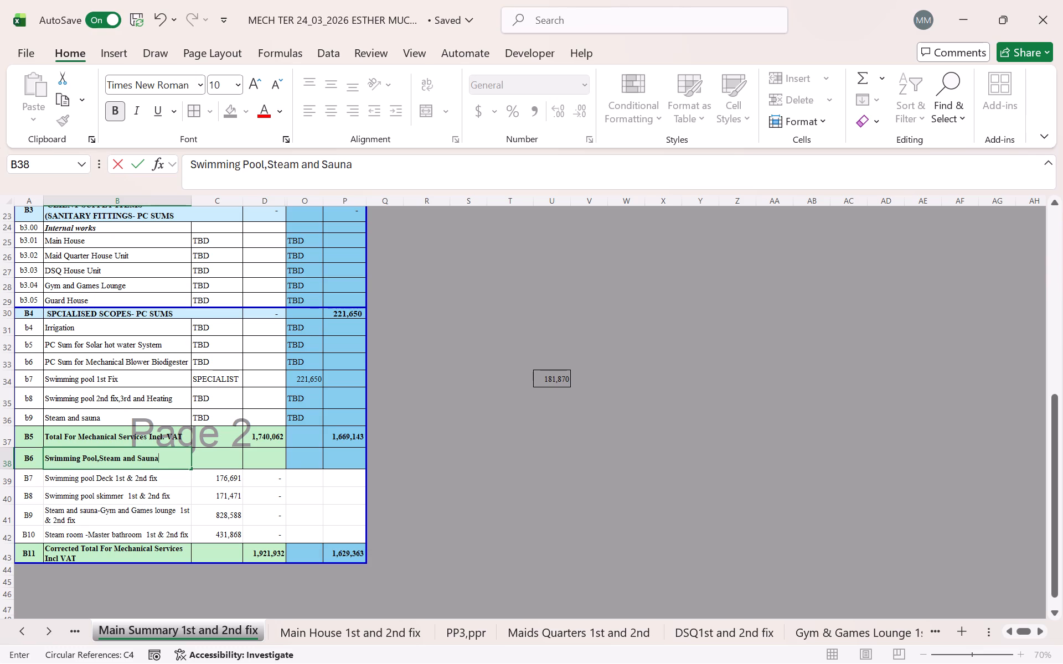
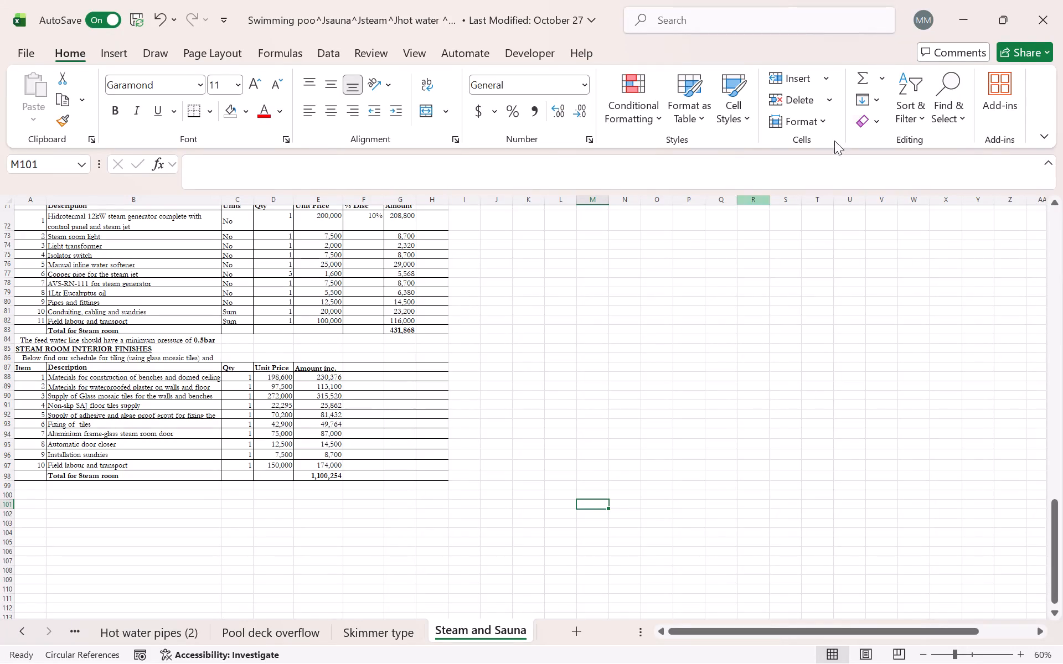
Close the swimming pool, sauna, steam and hot water workbook that is open at the Steam and Sauna sheet.
click(1042, 3)
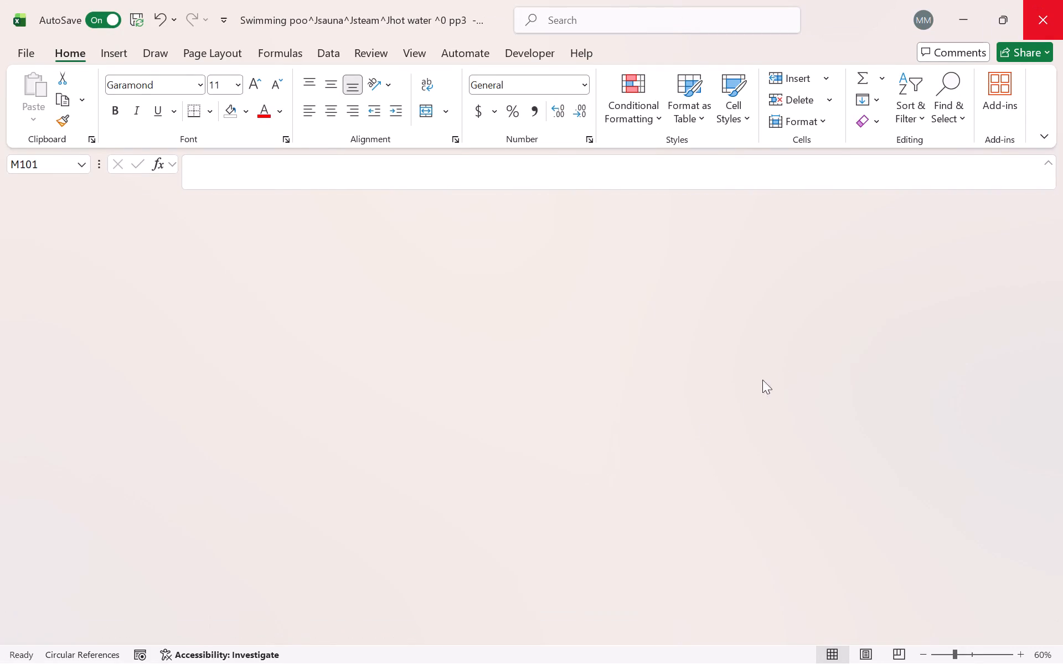
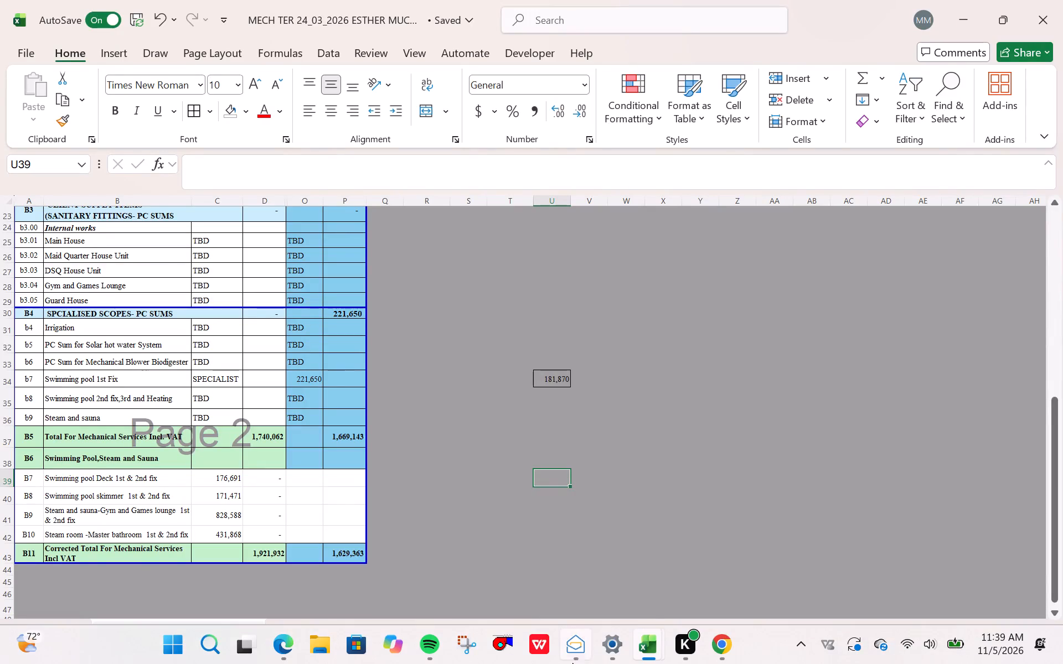
Switch to Zoho Mail and open the late-October Poolshop EA email thread about the swimming pool, steam and sauna.
click(575, 647)
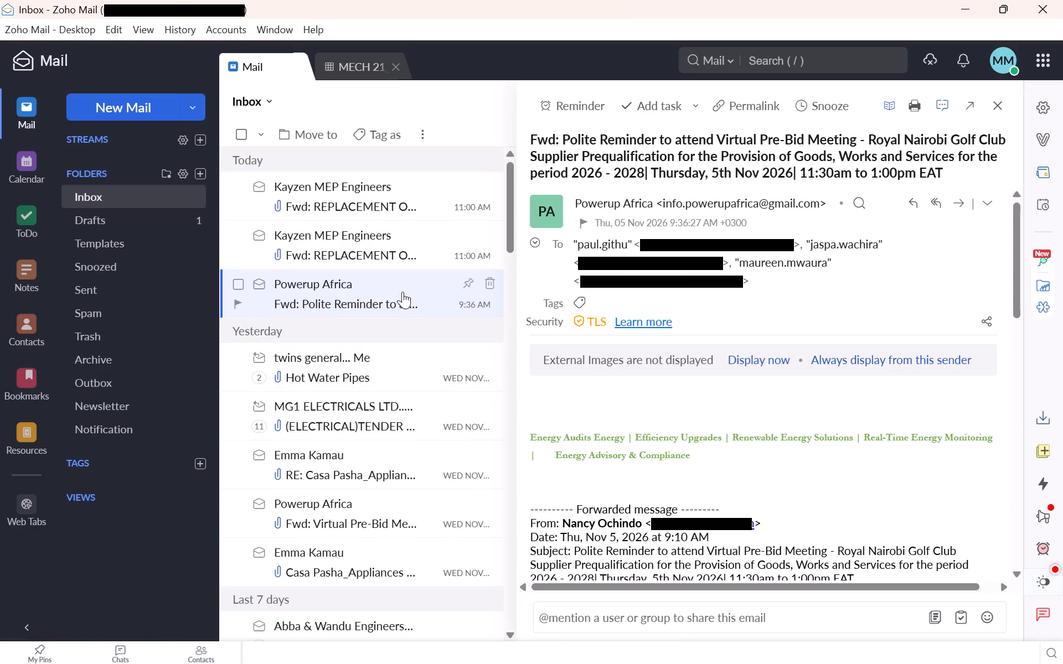
scroll(403, 294, down, 7)
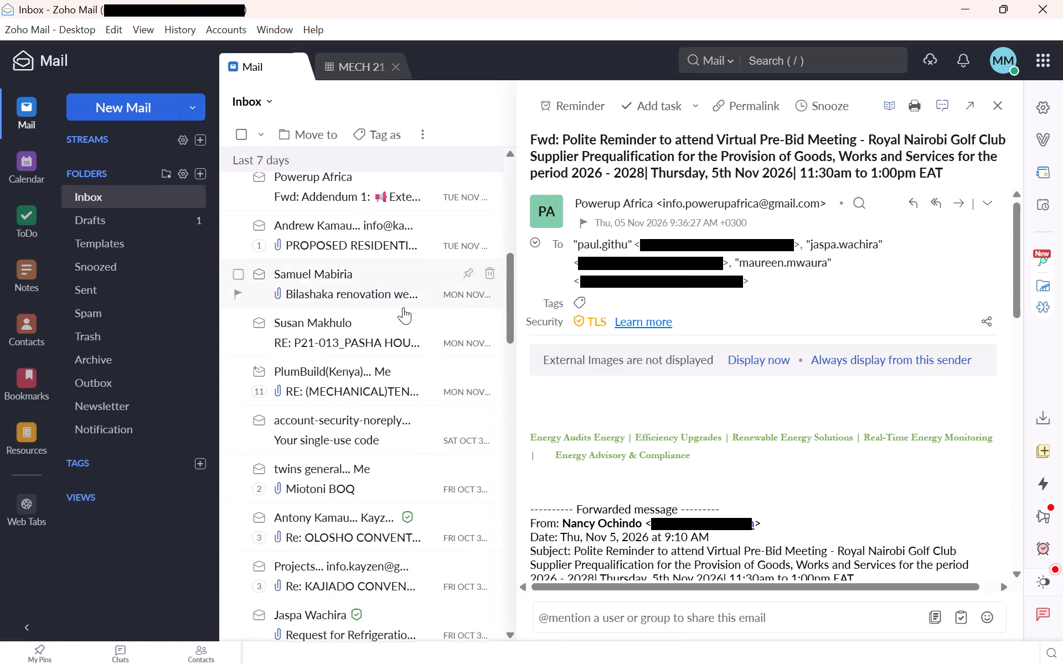
scroll(403, 307, down, 7)
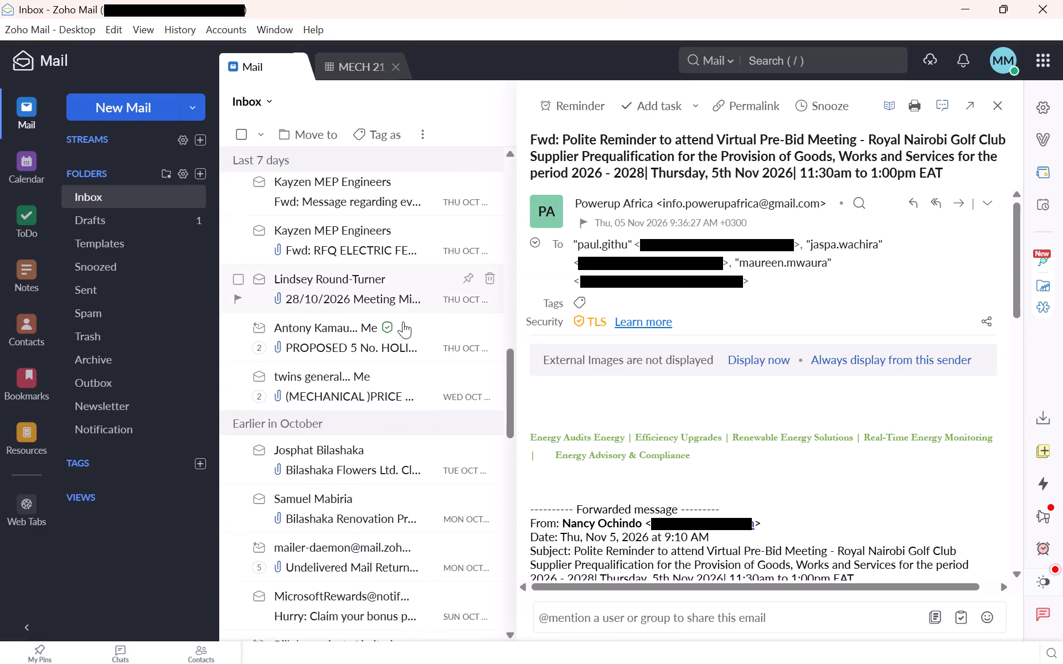
scroll(403, 321, down, 4)
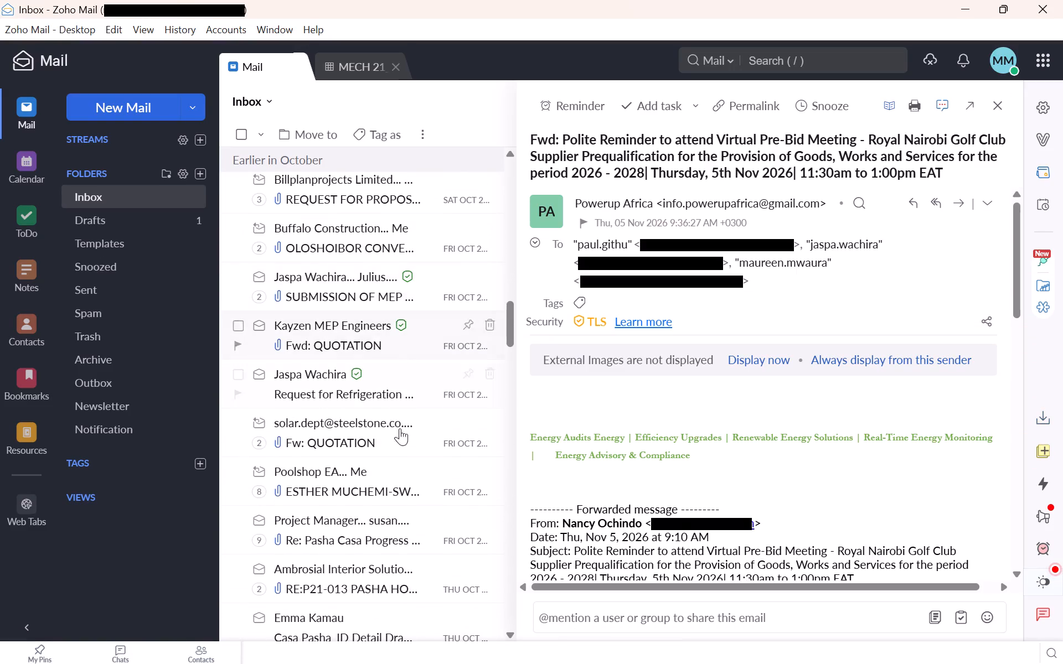
click(395, 476)
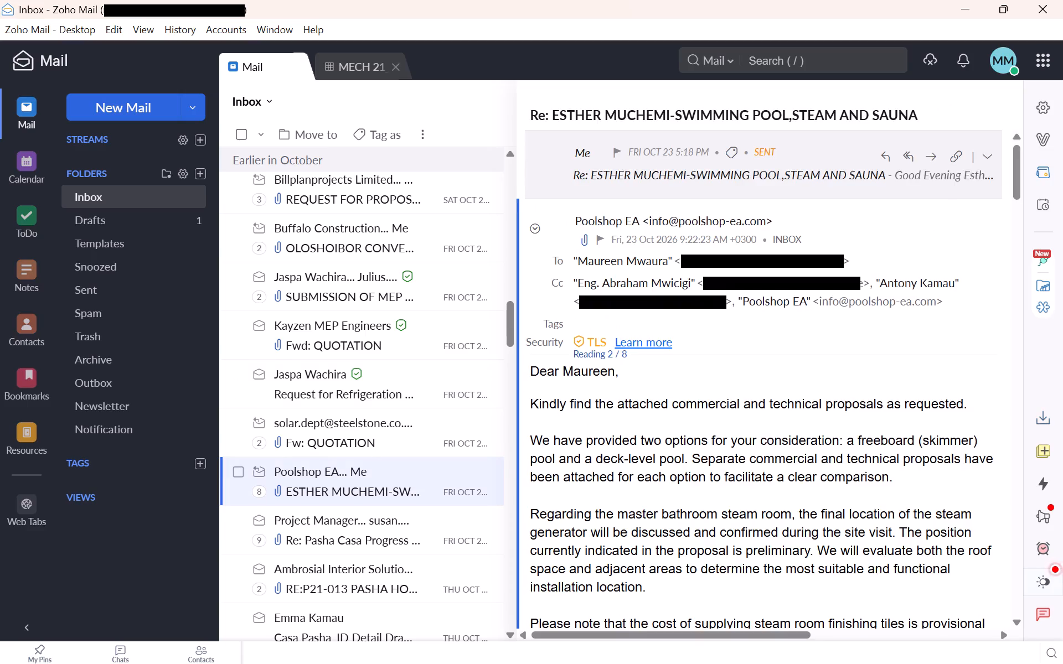
Read through the Poolshop EA thread for its pool, steam and sauna proposals, and return to the mechanical tender workbook.
scroll(735, 410, down, 7)
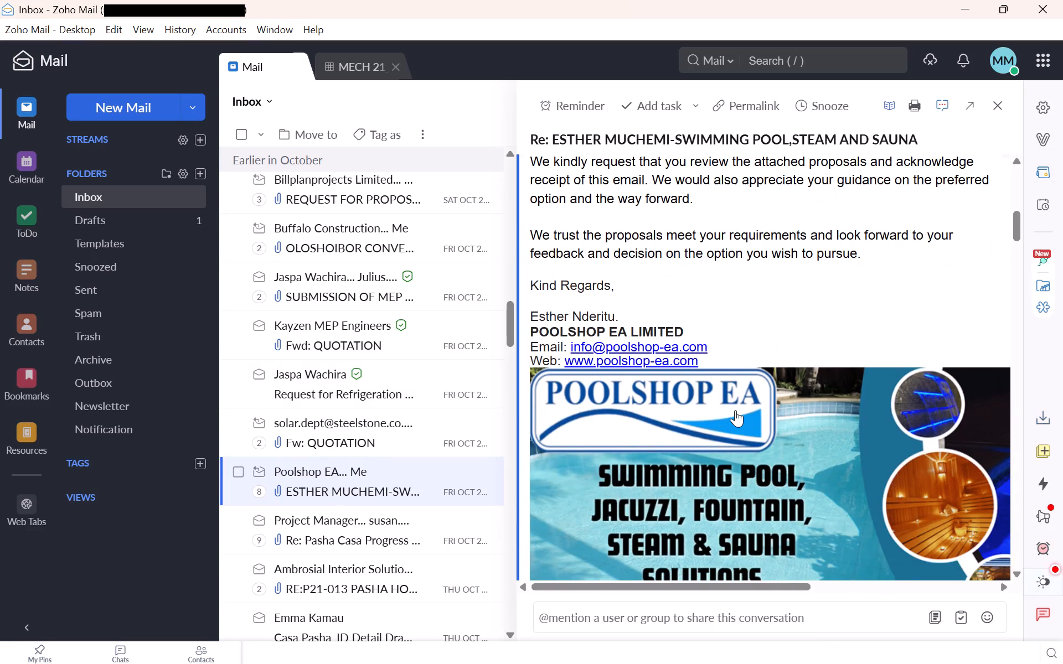
scroll(736, 411, down, 8)
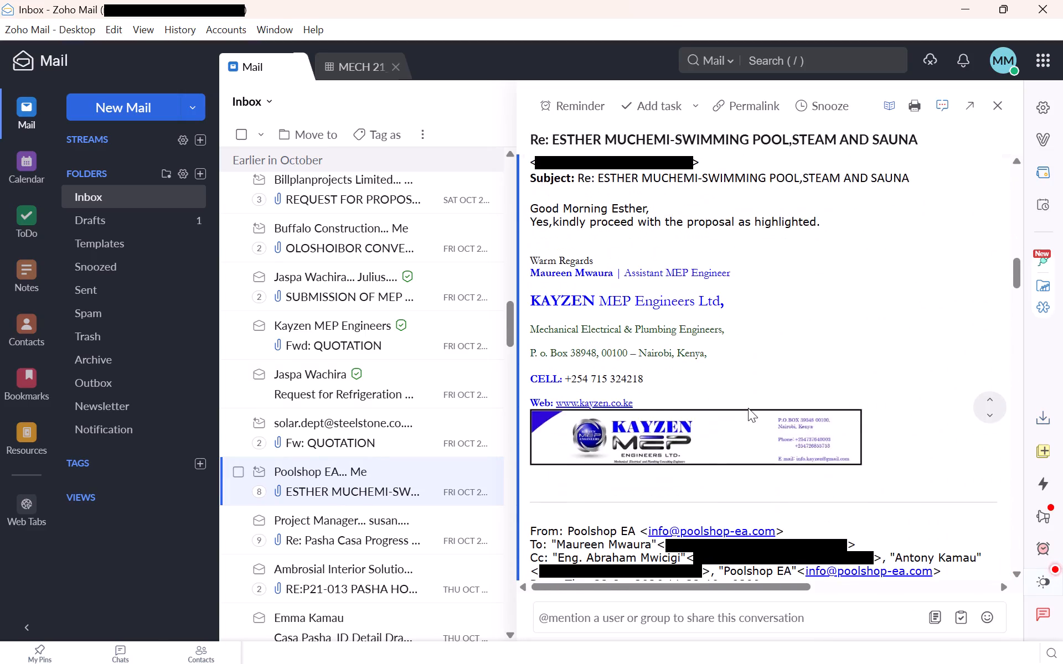
scroll(748, 408, down, 9)
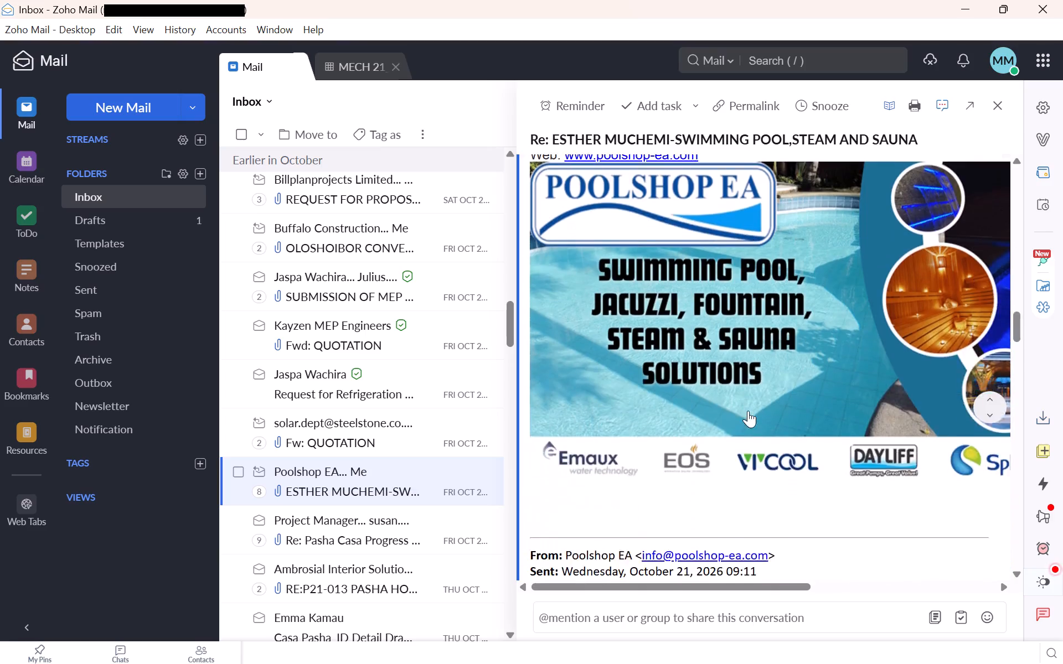
scroll(748, 411, down, 6)
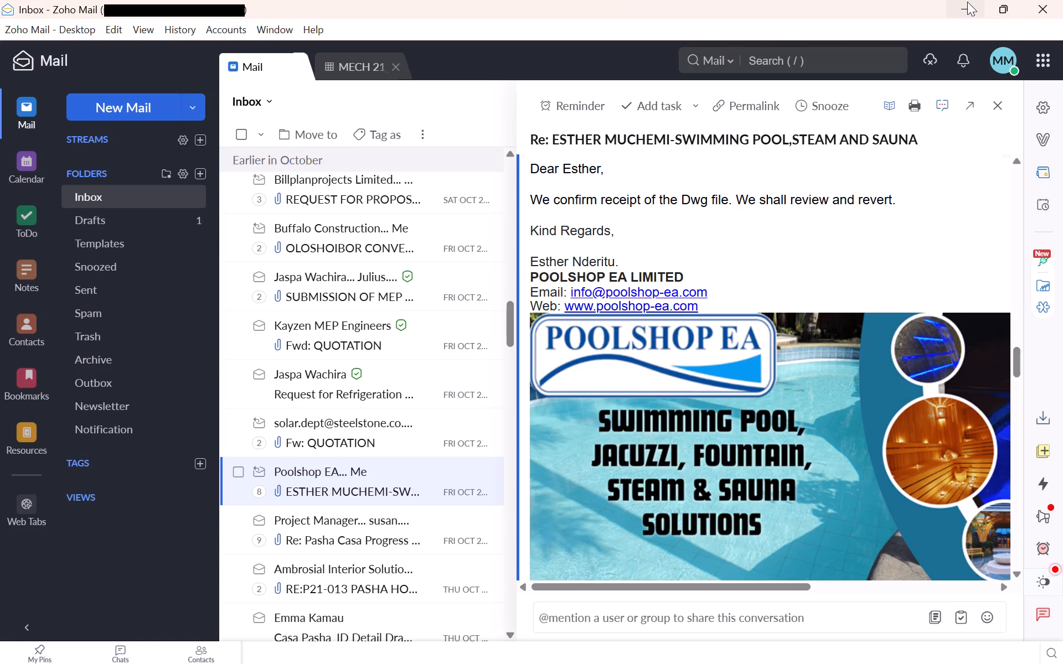
drag(967, 2, 966, 7)
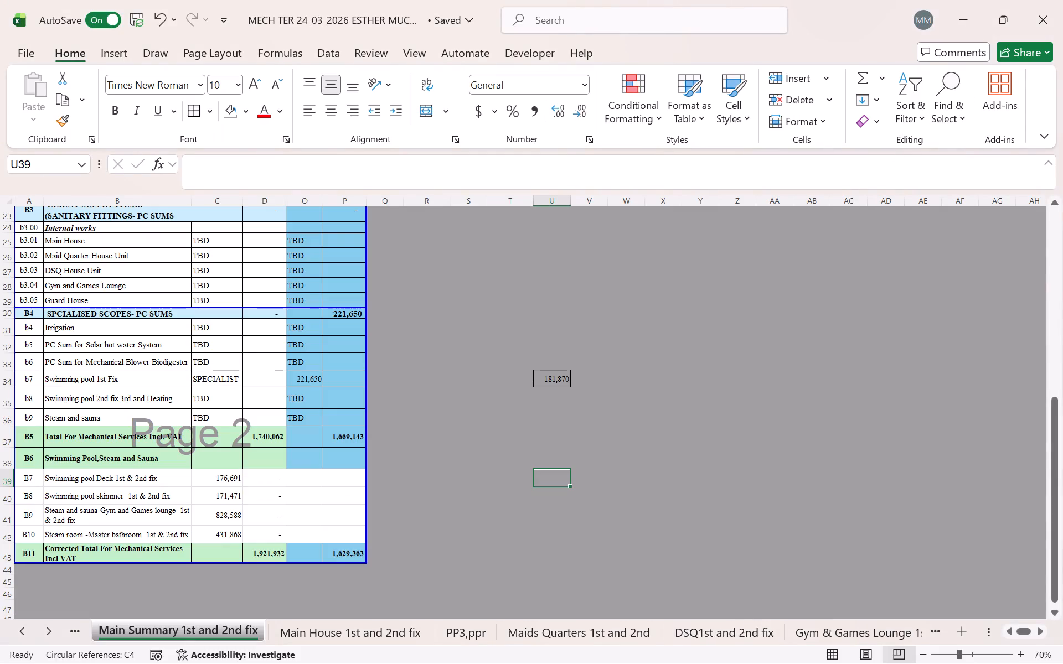
Examine the swimming pool, common area and master bath costs in the Pool deck overflow summary, glancing at the Skimmer type sheet.
triple_click(55, 630)
double_click(54, 630)
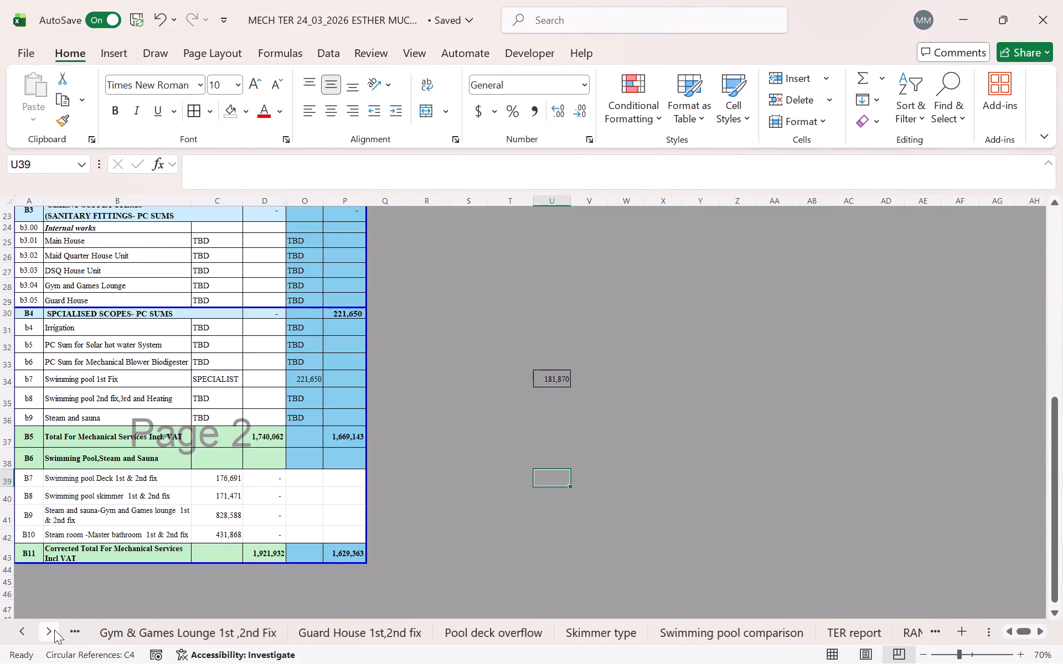
double_click(54, 630)
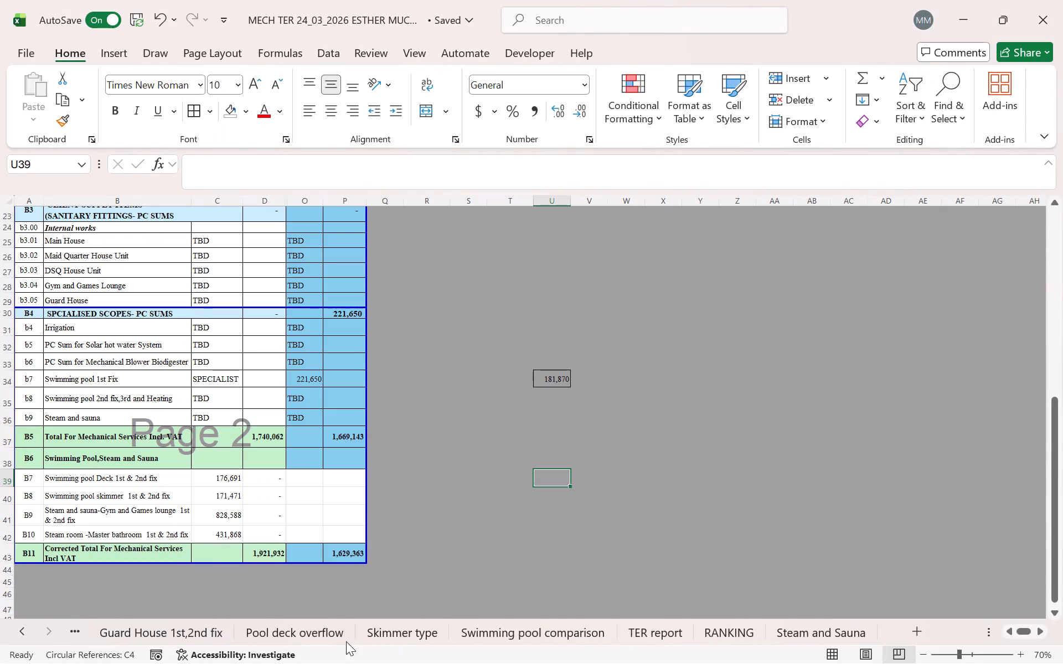
click(317, 641)
scroll(389, 395, up, 2)
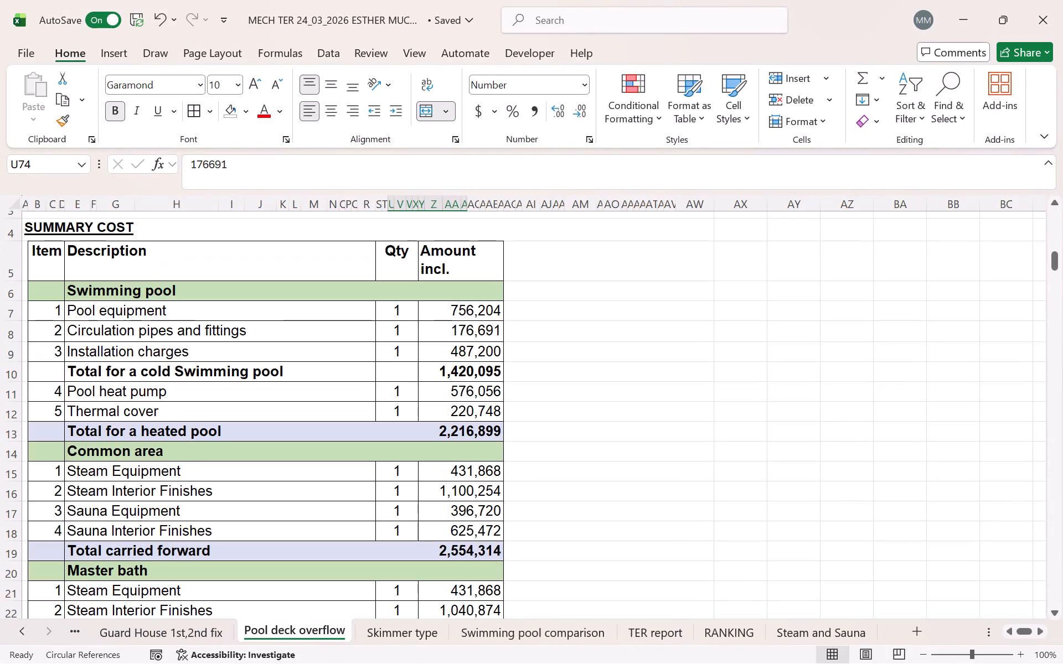
click(287, 355)
click(445, 355)
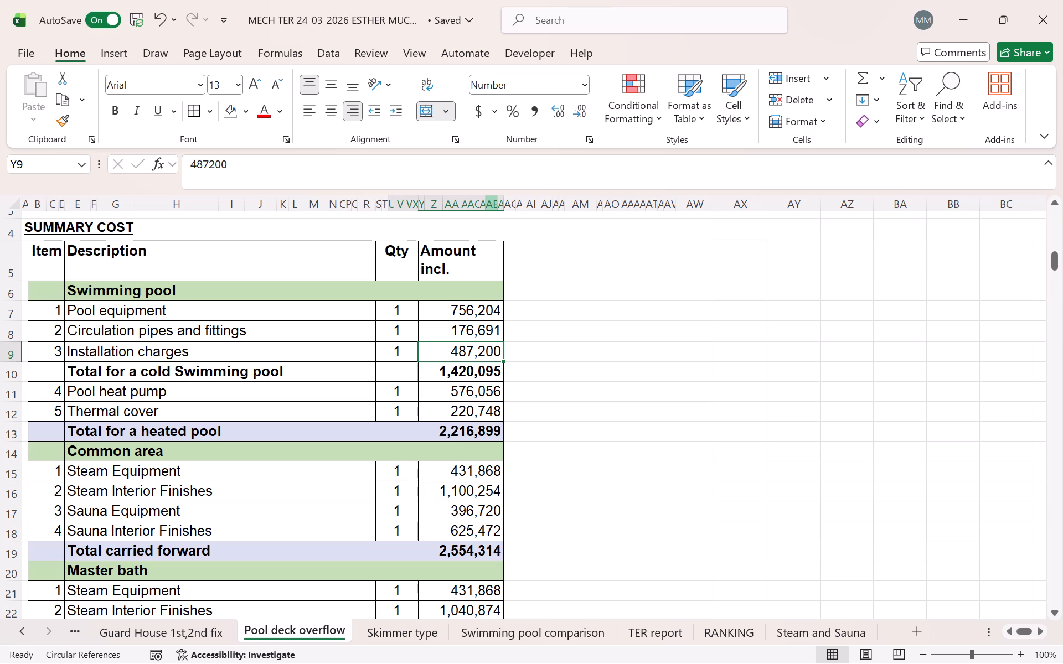
scroll(586, 349, down, 2)
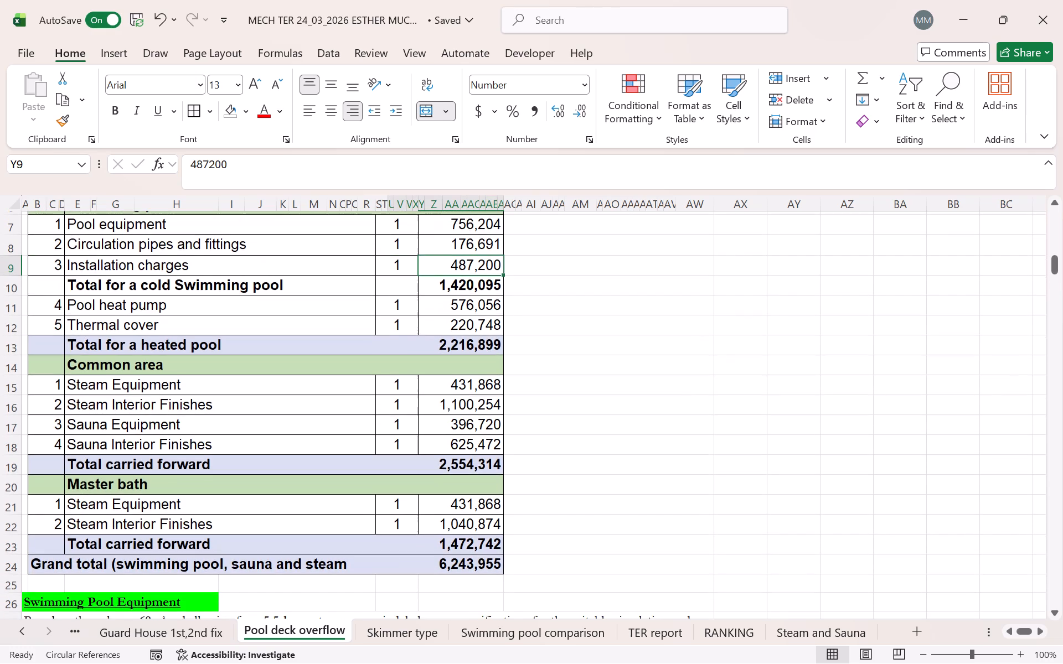
click(403, 633)
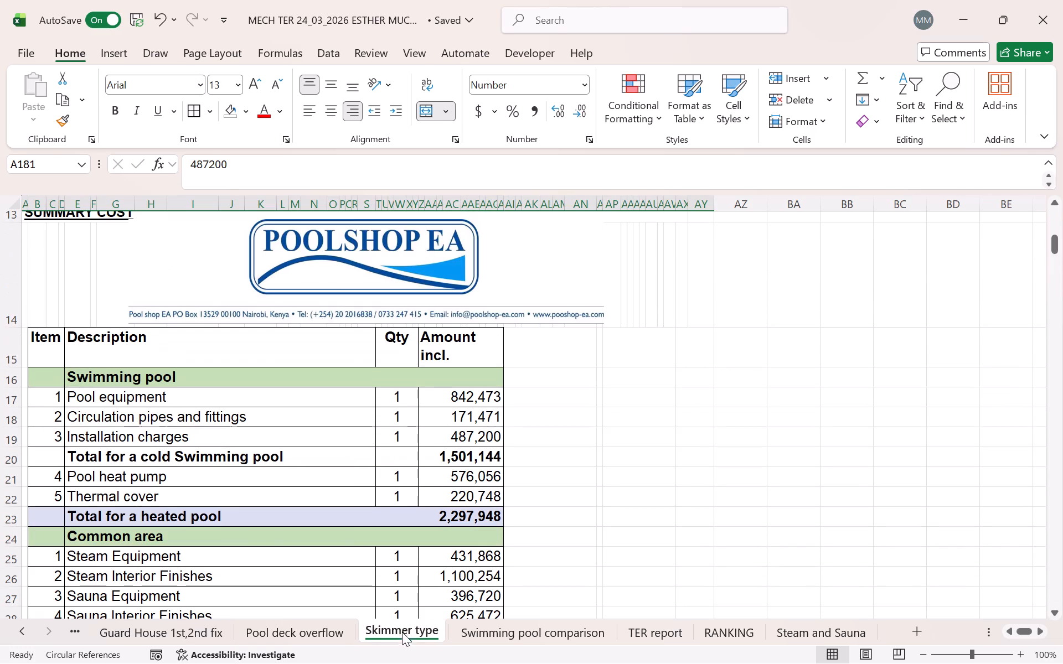
click(332, 638)
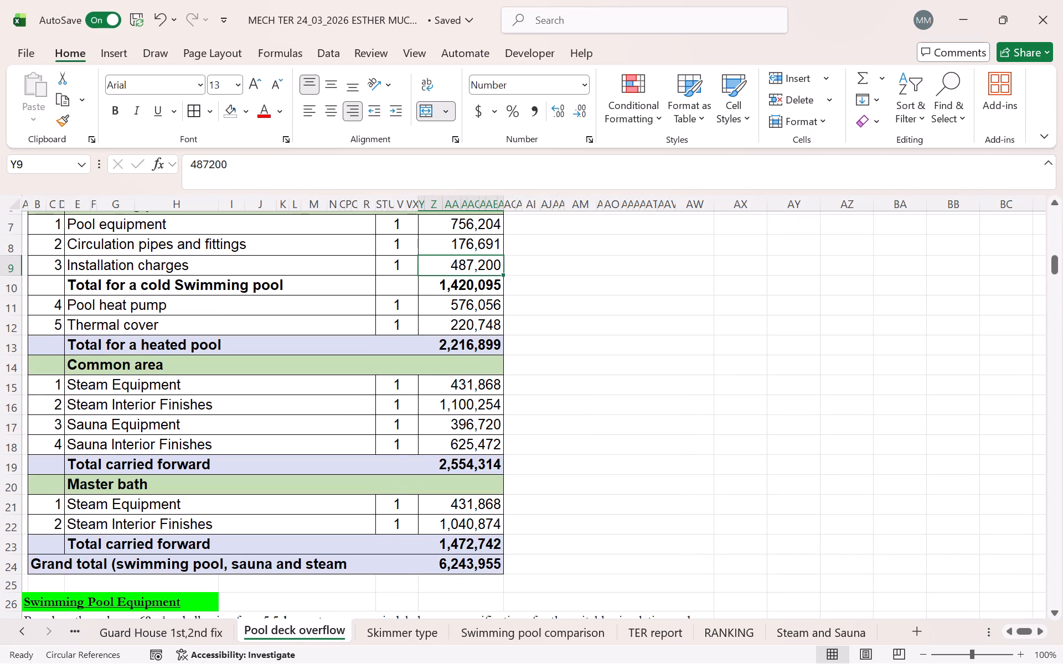
scroll(417, 451, up, 5)
scroll(419, 425, down, 2)
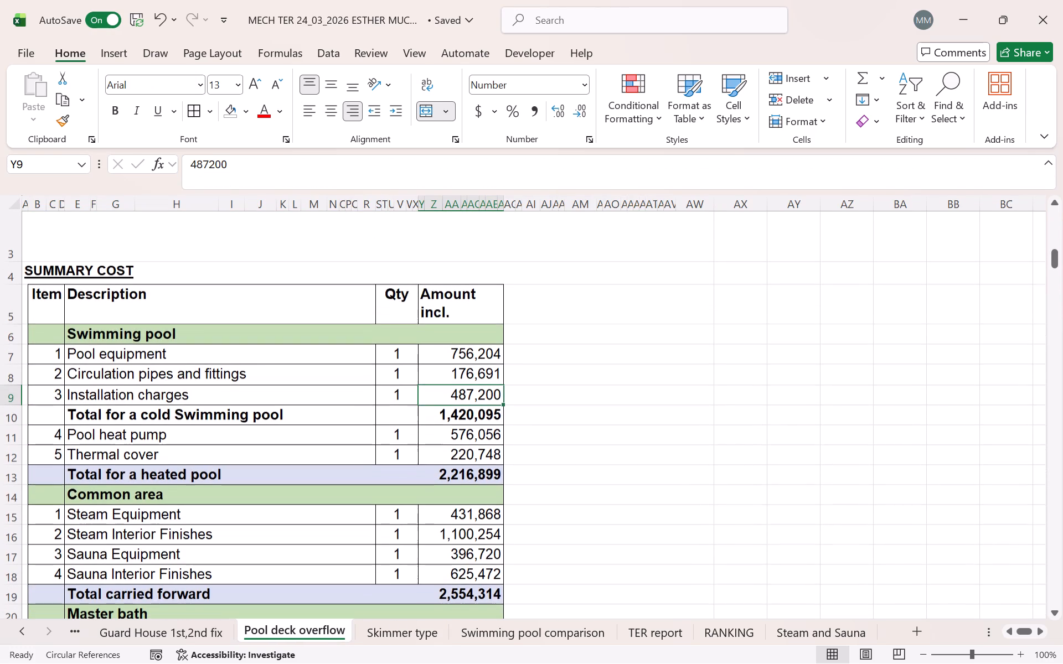
scroll(419, 425, down, 1)
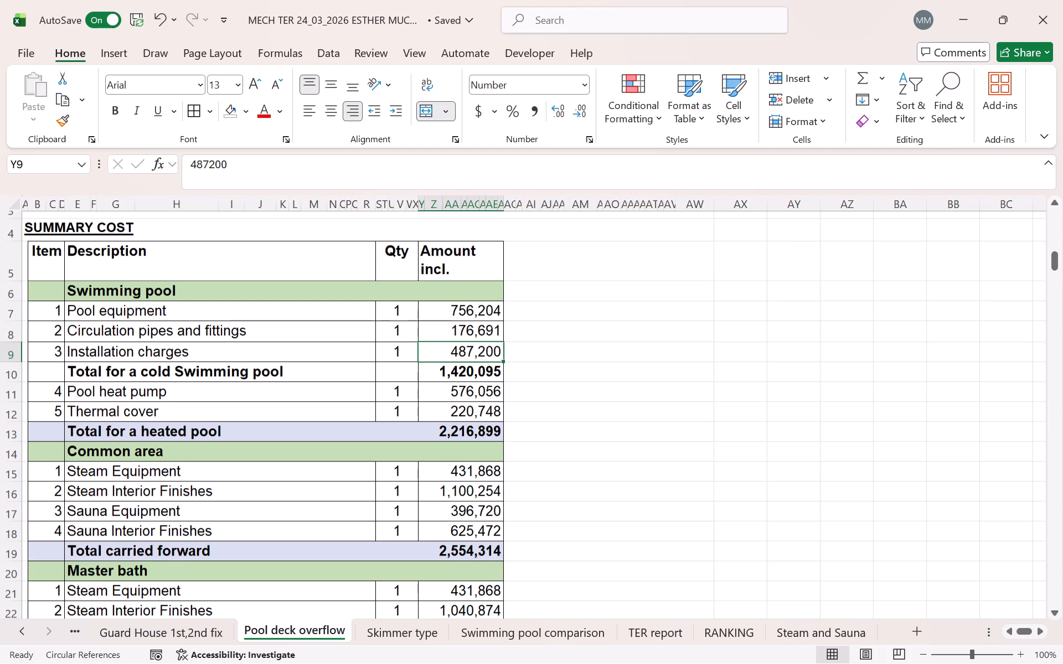
scroll(415, 380, down, 1)
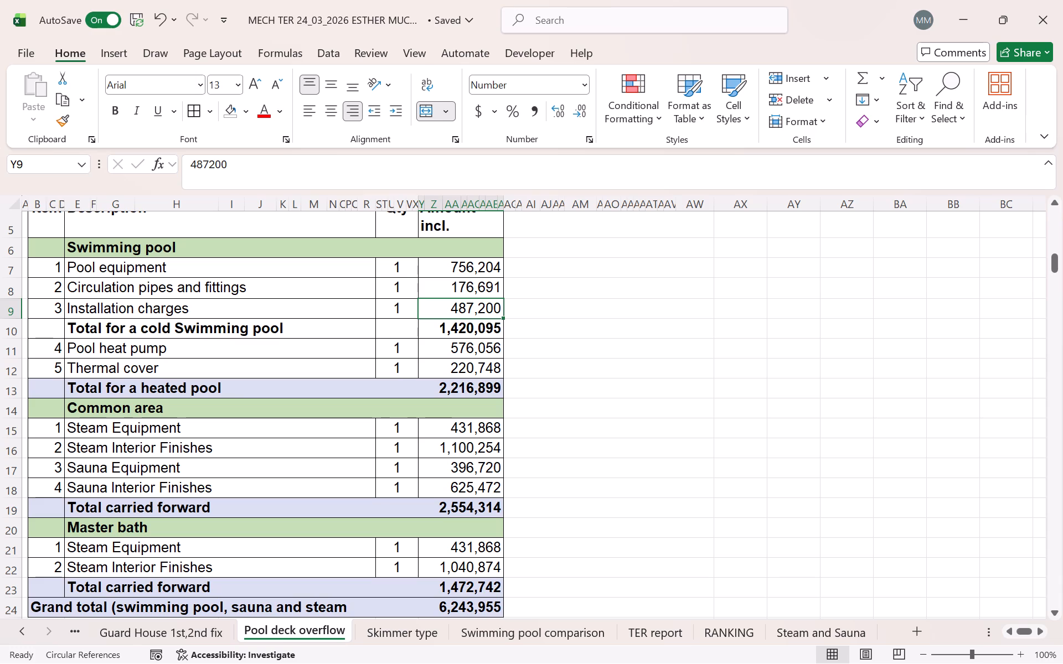
On the main summary sheet, copy the B4 Specialised Scopes total formula from P30 into P38 of the B6 Swimming Pool, Steam and Sauna row.
triple_click(15, 632)
triple_click(16, 630)
click(16, 630)
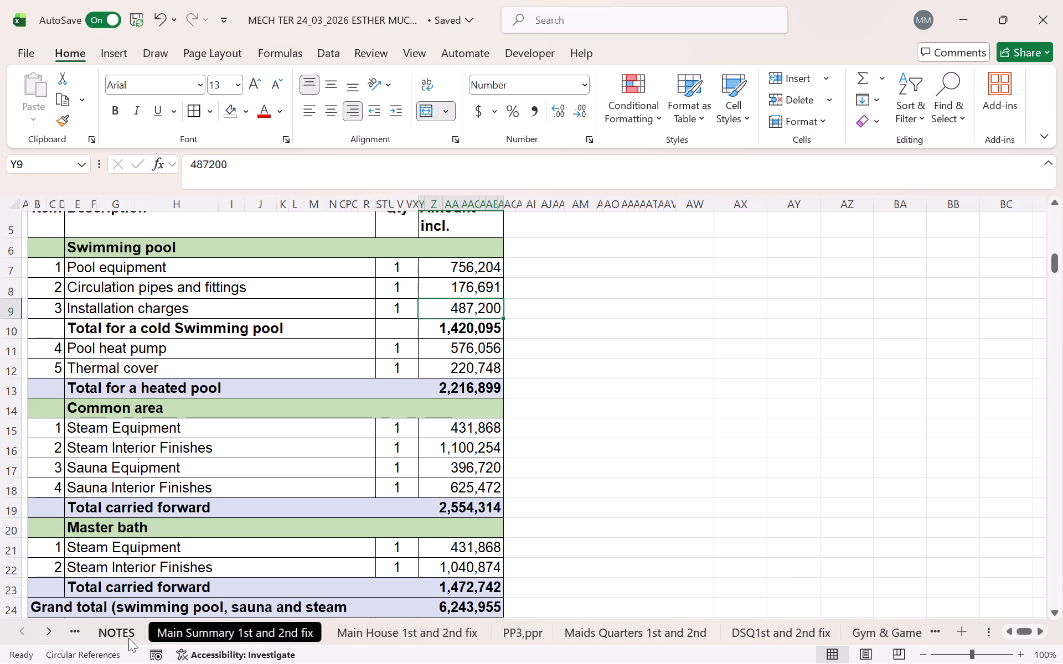
click(175, 642)
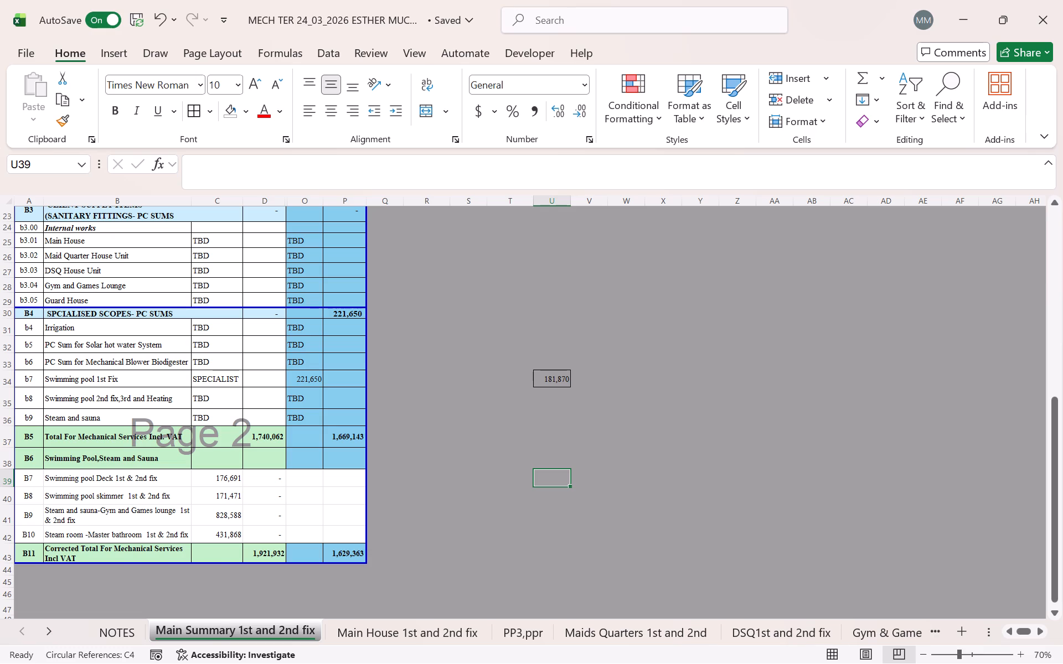
scroll(271, 438, up, 1)
click(349, 333)
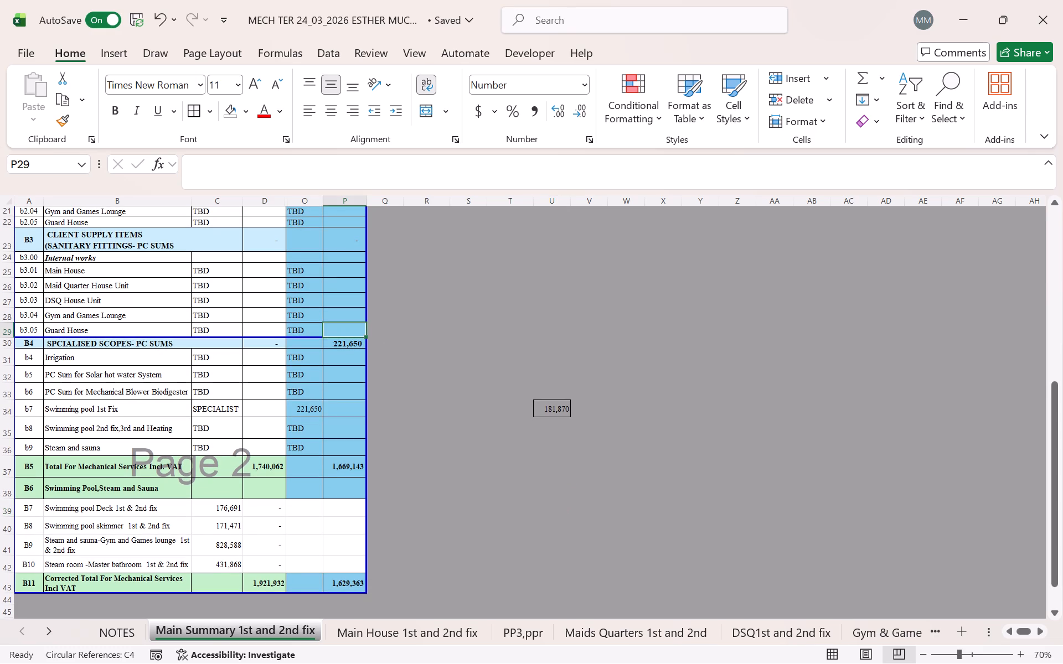
click(351, 342)
key(ctrl+c)
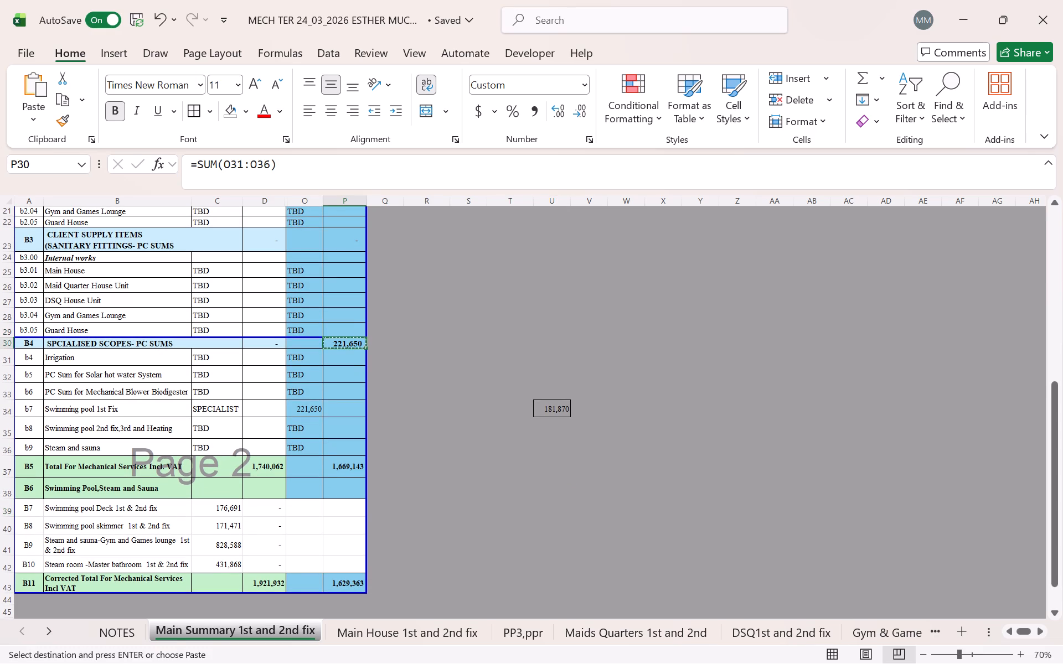
click(341, 499)
click(341, 487)
key(ctrl+v)
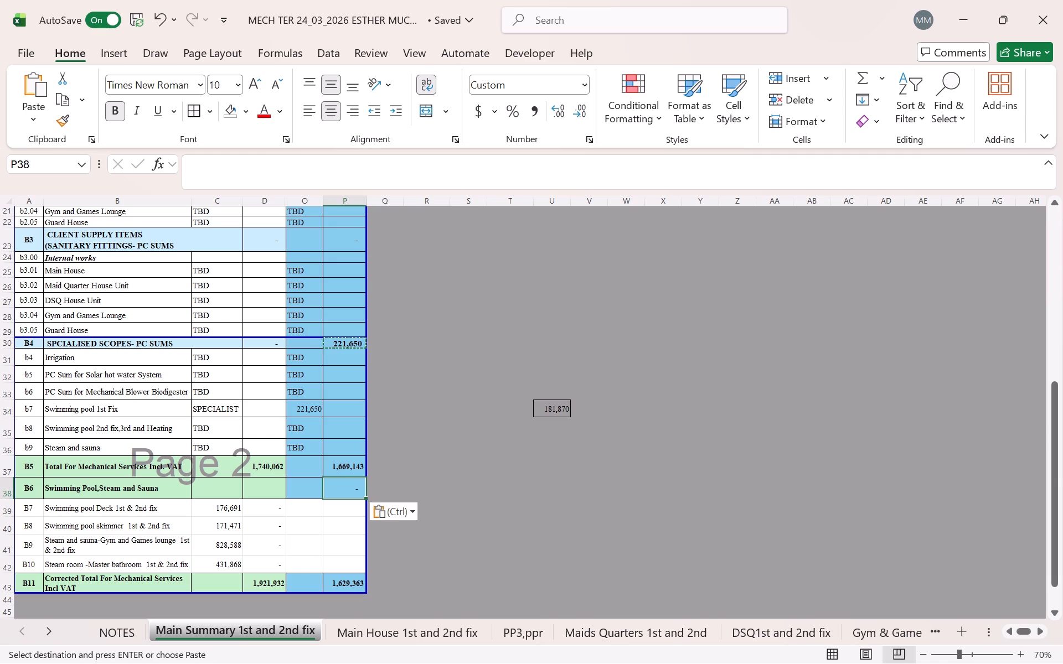
double_click(337, 484)
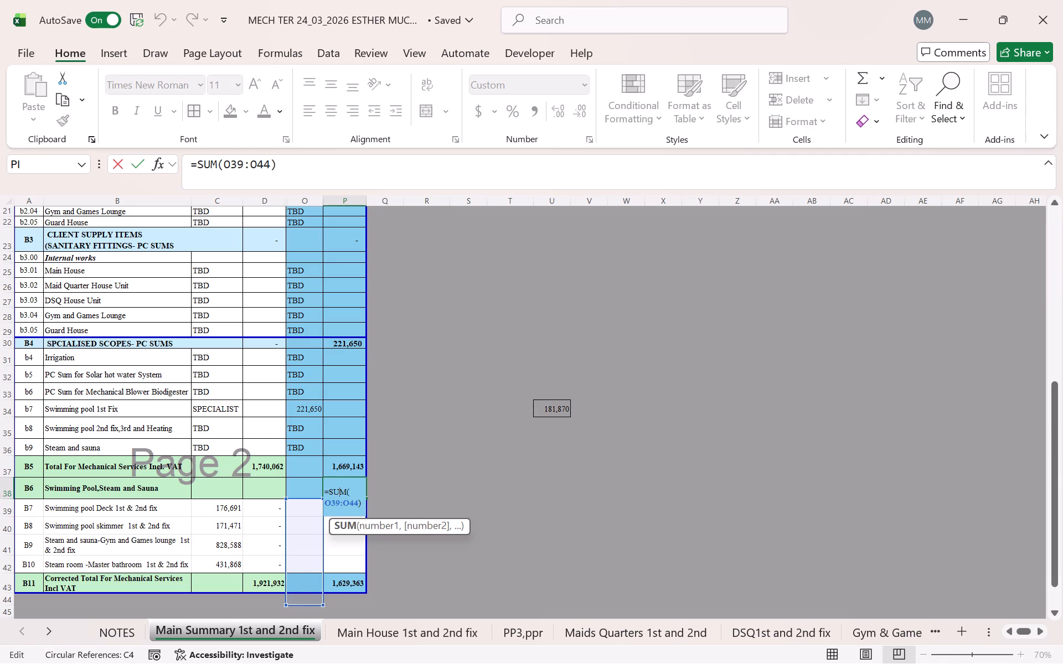
Move the four pool, steam and sauna amounts for B7 to B10 from C39:C42 to O39:O42.
click(220, 506)
drag(220, 507, 219, 569)
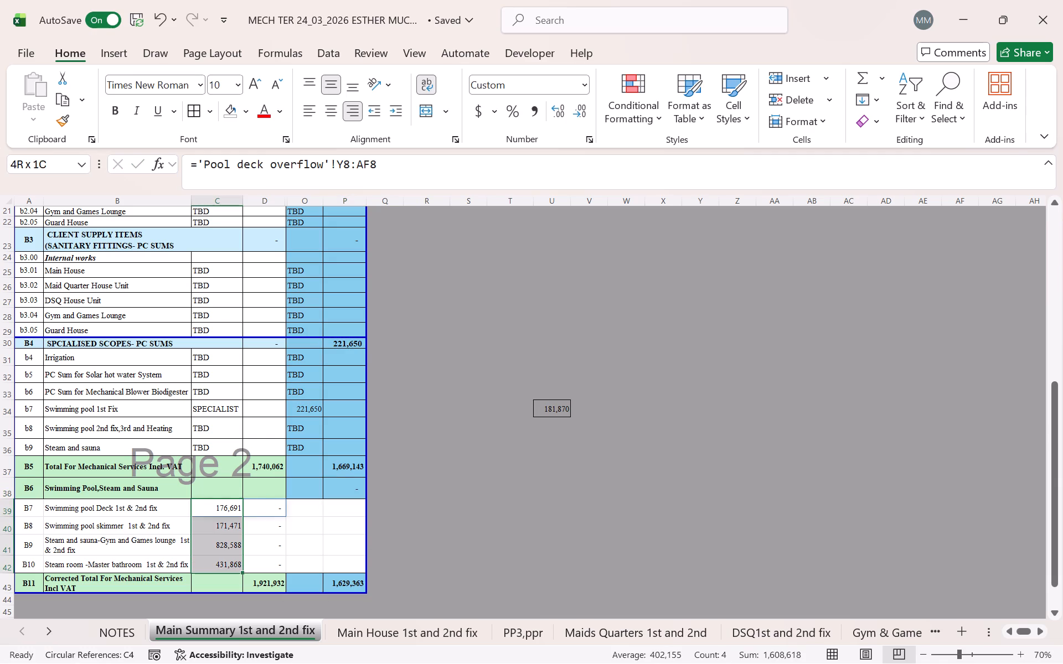
drag(219, 569, 225, 563)
drag(241, 515, 314, 512)
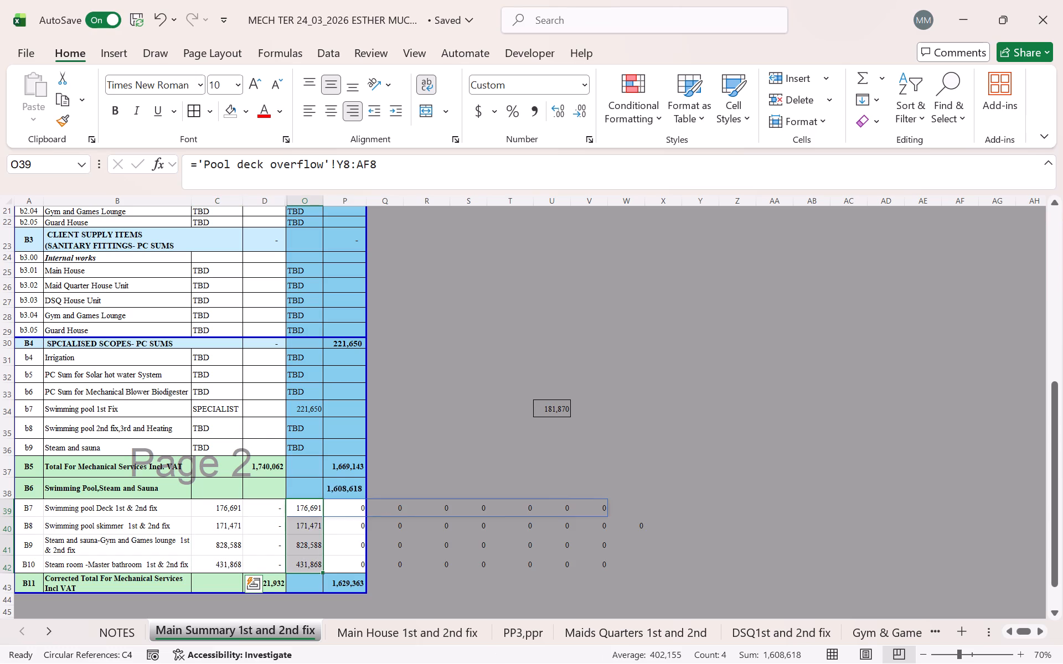
click(472, 480)
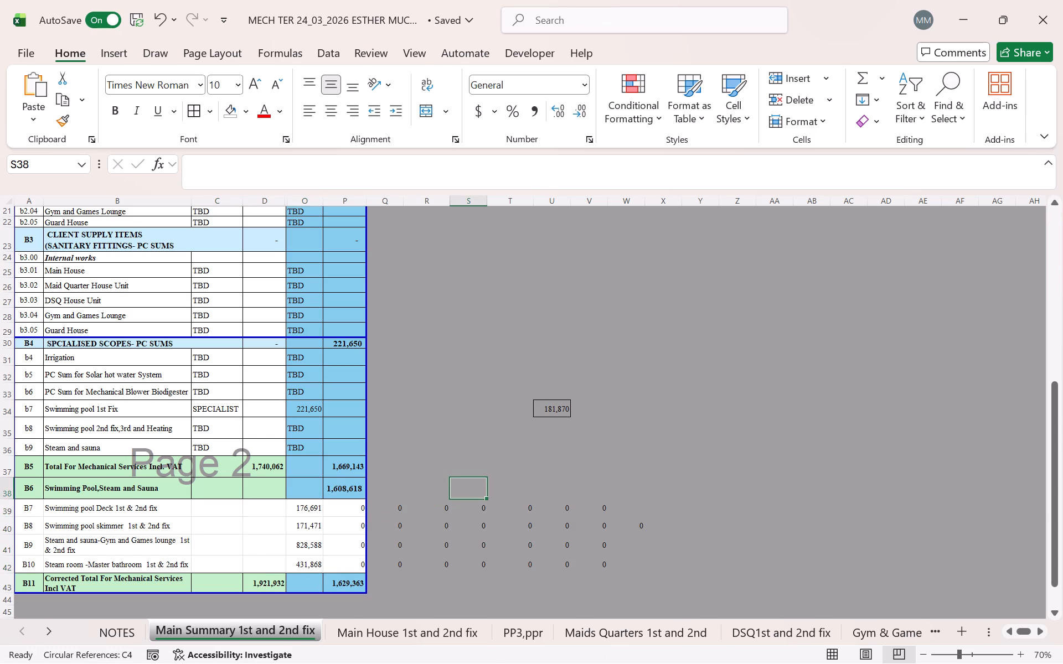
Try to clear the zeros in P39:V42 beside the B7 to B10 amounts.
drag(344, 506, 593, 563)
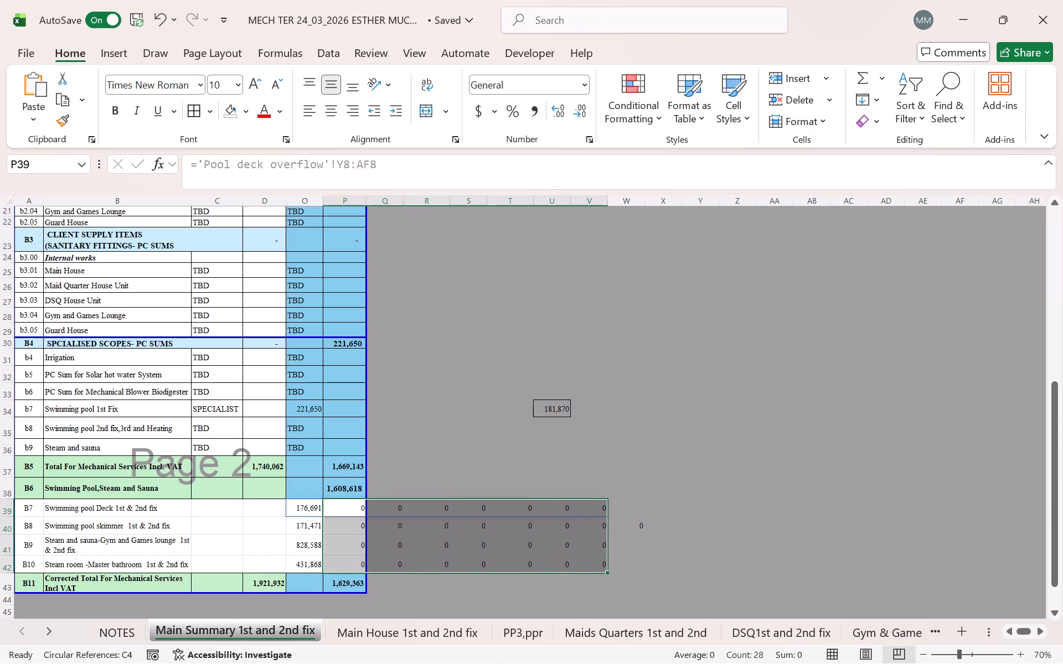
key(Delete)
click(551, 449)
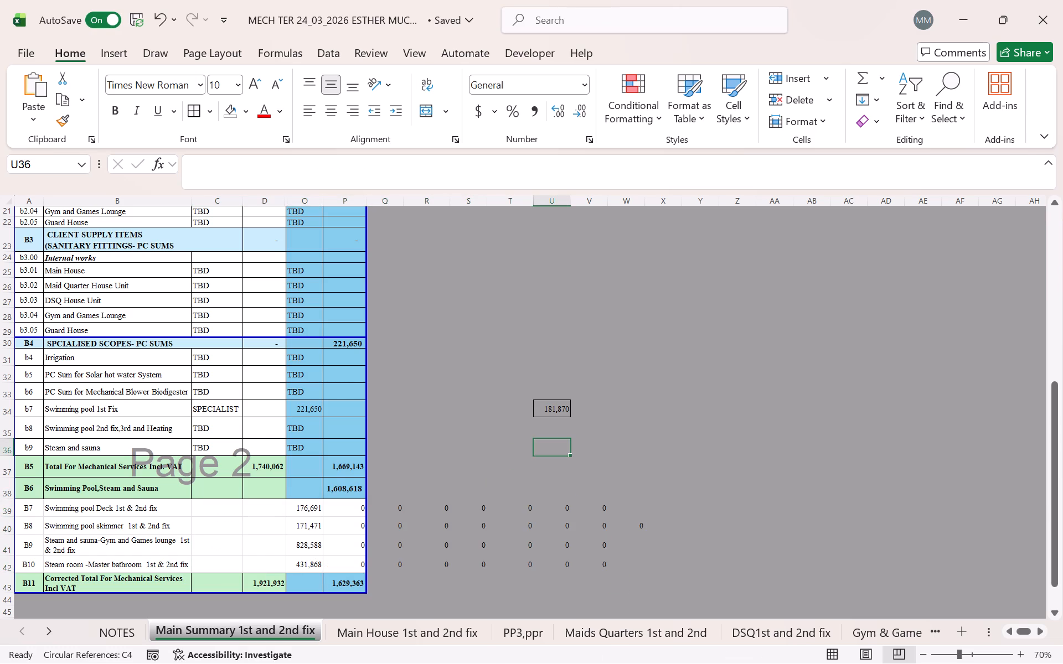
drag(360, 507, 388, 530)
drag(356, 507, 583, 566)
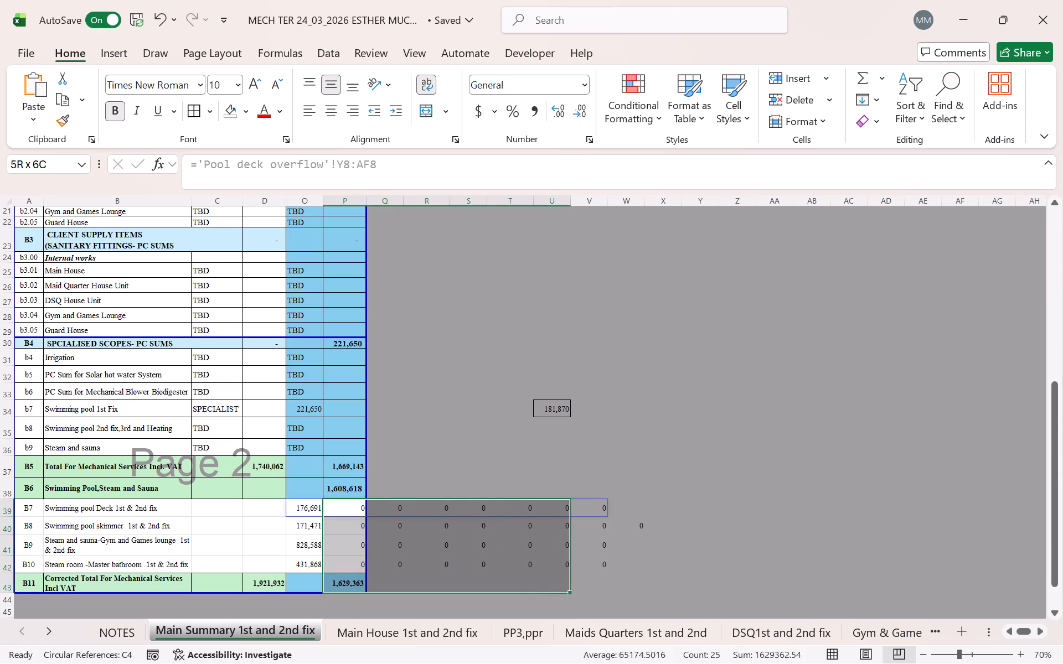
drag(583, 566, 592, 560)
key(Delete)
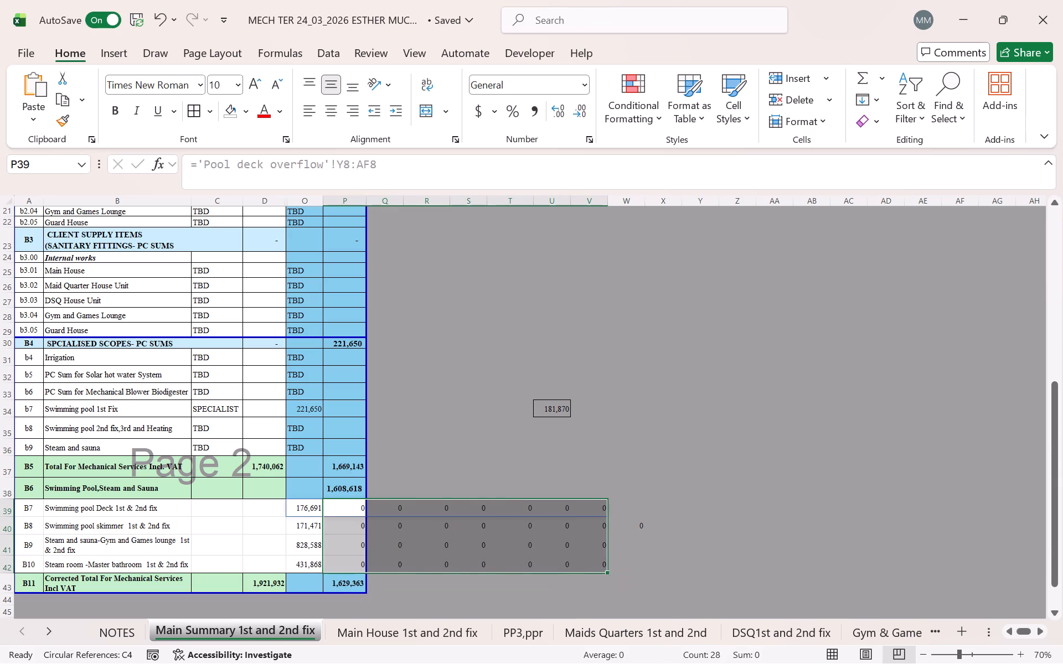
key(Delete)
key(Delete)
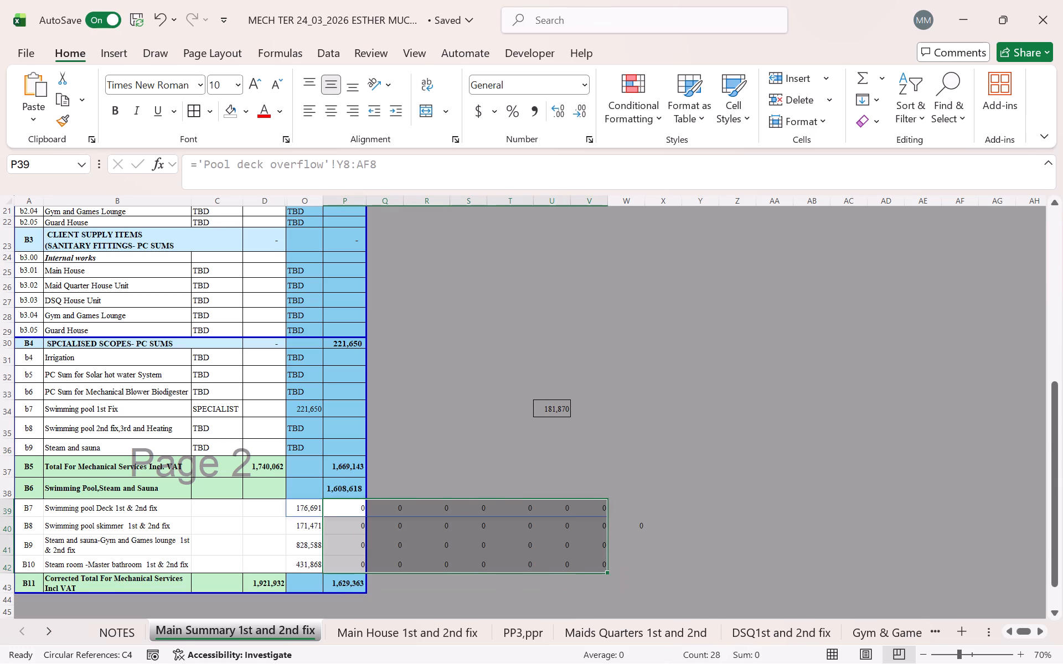
Correct the B6 Swimming Pool, Steam and Sauna total in P38 to =SUM(O39:O42) and recheck its range.
double_click(337, 488)
drag(321, 605, 321, 587)
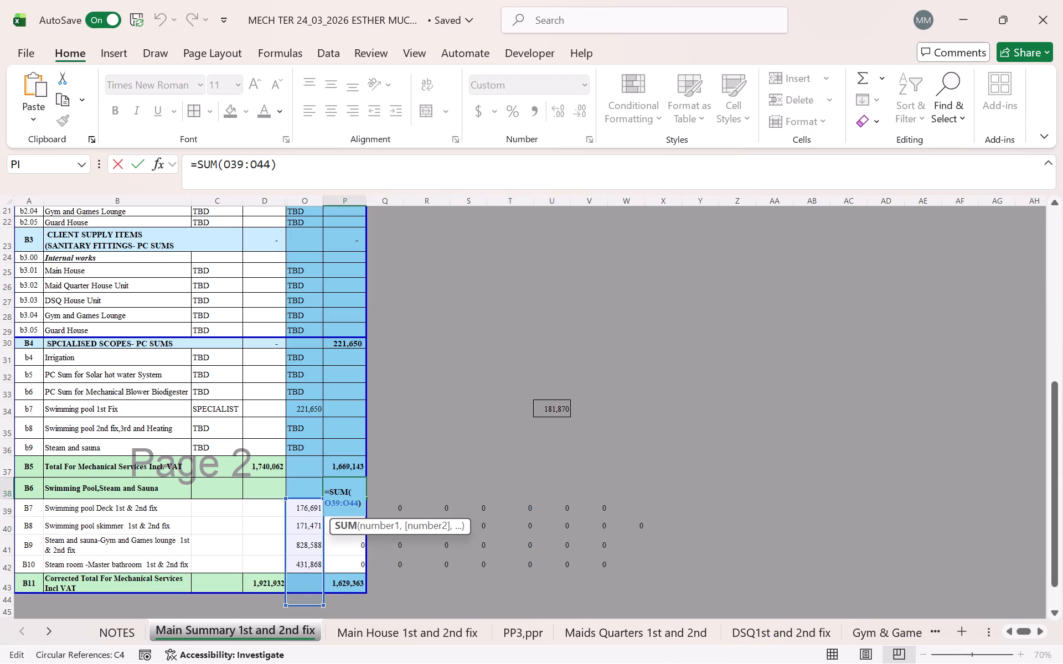
drag(321, 587, 318, 565)
key(Return)
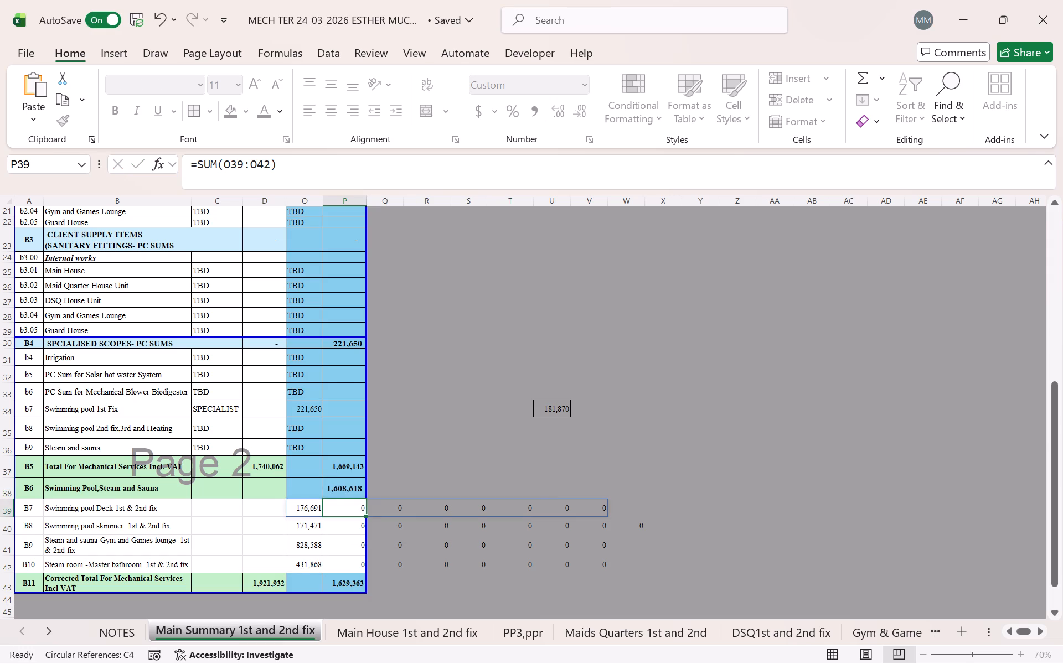
double_click(340, 486)
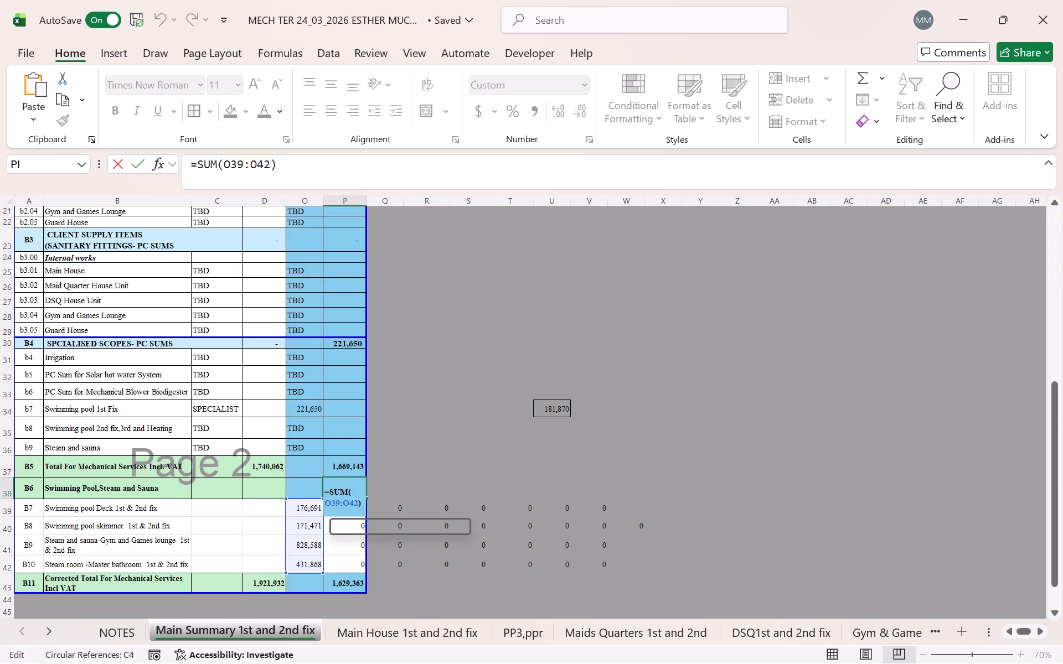
key(Return)
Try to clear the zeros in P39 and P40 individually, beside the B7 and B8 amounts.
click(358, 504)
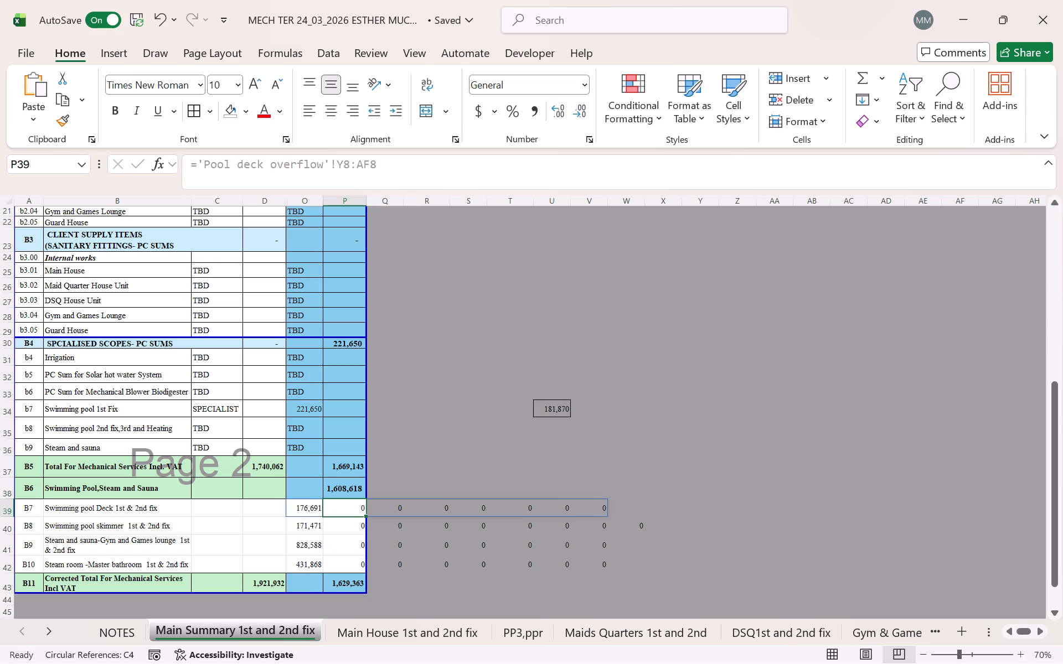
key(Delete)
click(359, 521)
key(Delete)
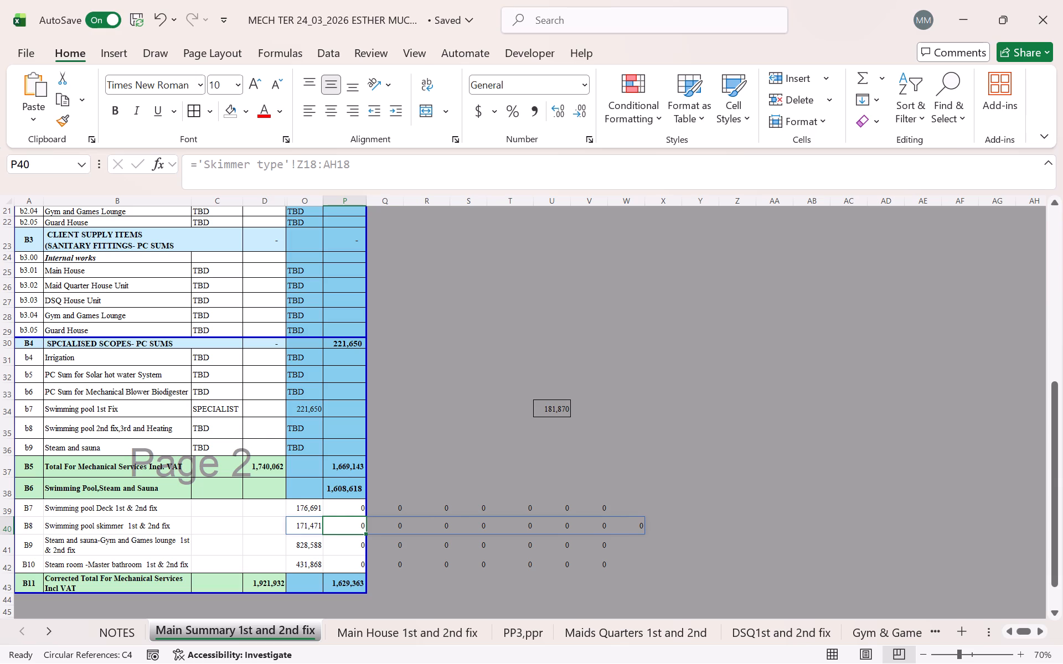
Turn off text wrapping for the B7 to B10 amounts and the zeros beside them, O39:V42.
drag(317, 510, 585, 572)
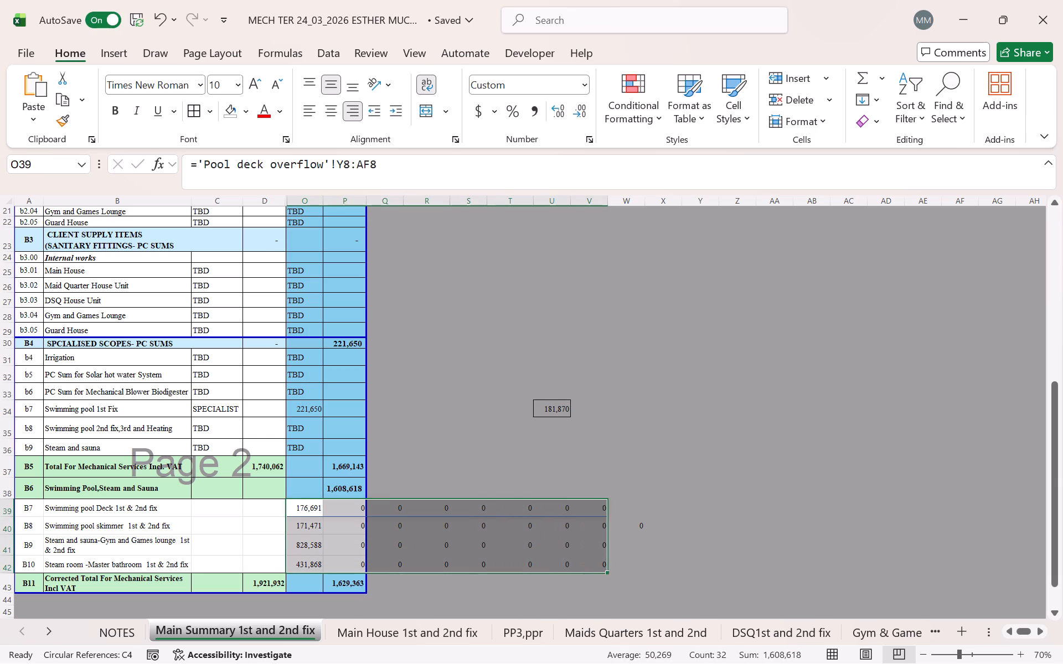
click(430, 85)
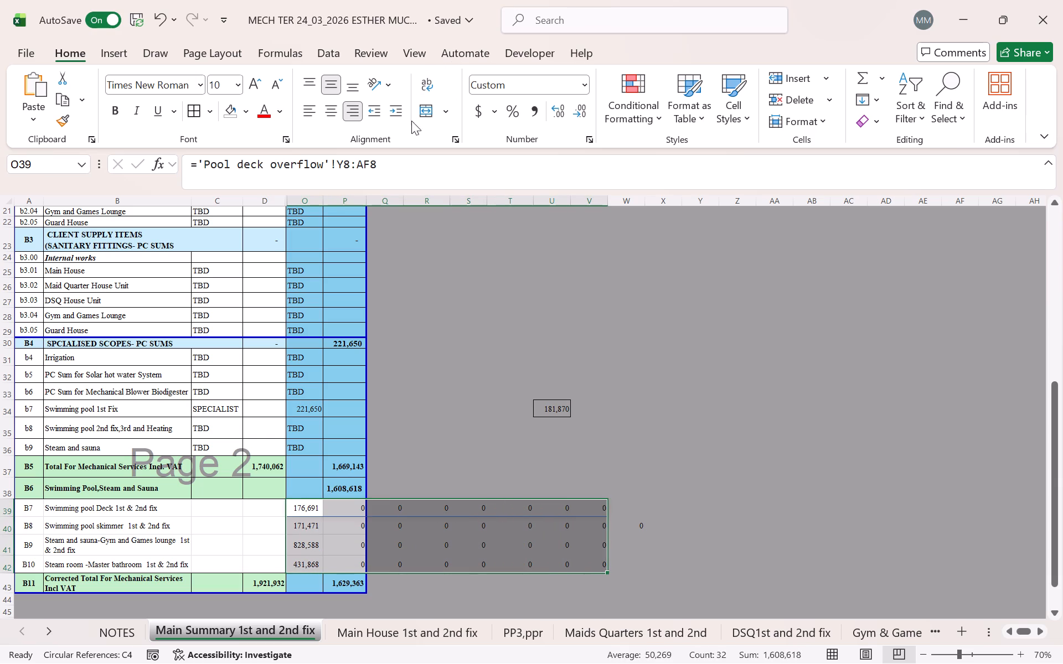
click(444, 419)
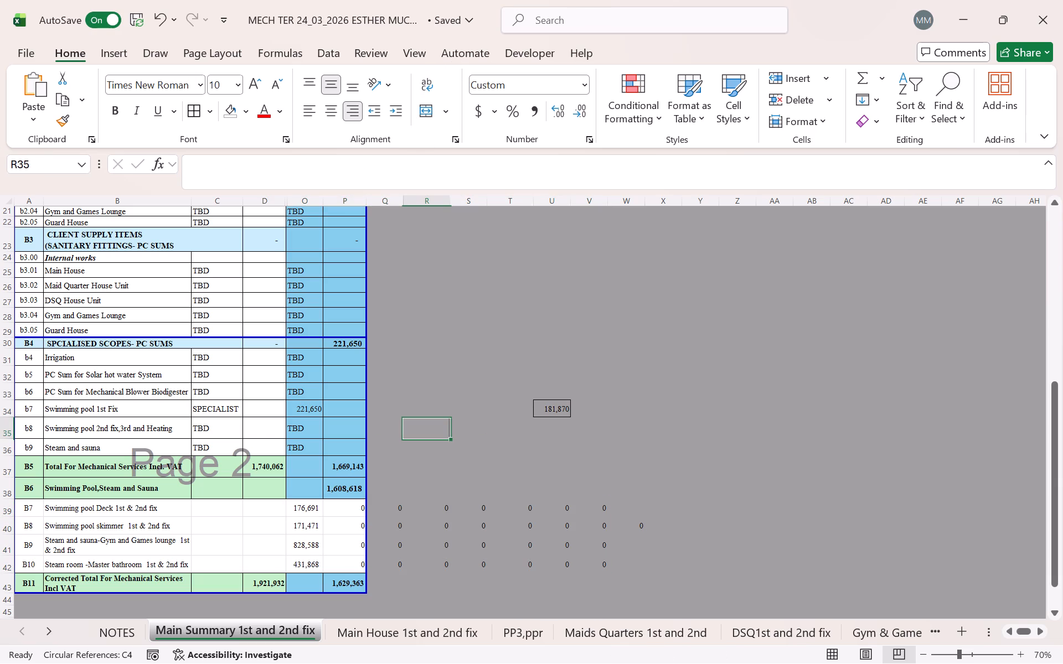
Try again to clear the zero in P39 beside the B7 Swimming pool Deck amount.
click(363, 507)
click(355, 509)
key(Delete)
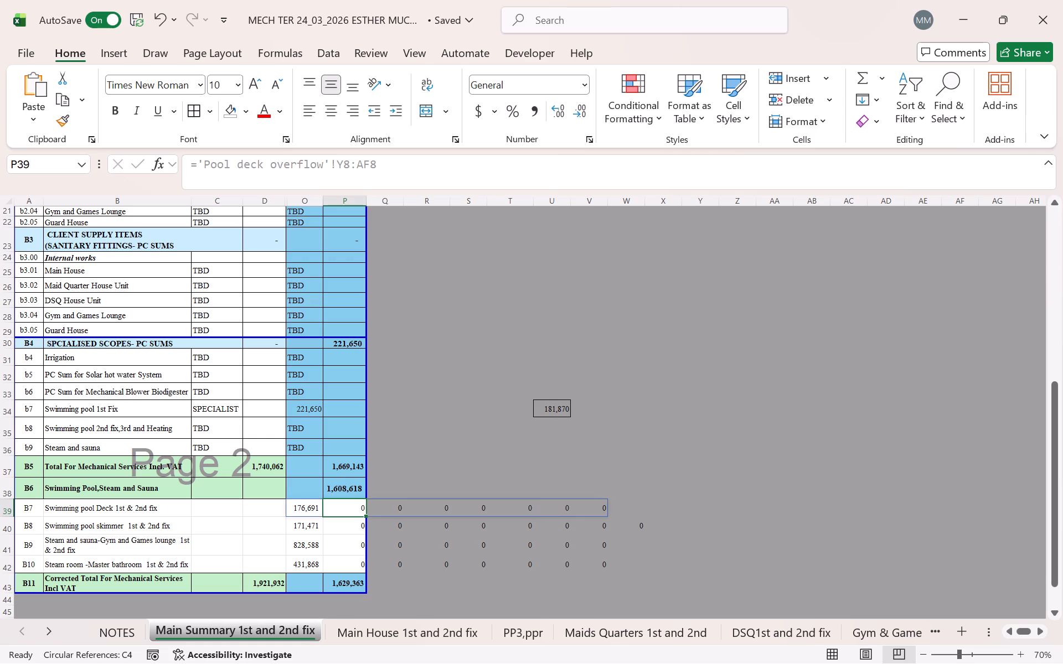
On the Pool deck overflow sheet, unmerge the description, quantity and amount cells in rows 7 to 23 of the summary cost table.
triple_click(53, 632)
triple_click(53, 632)
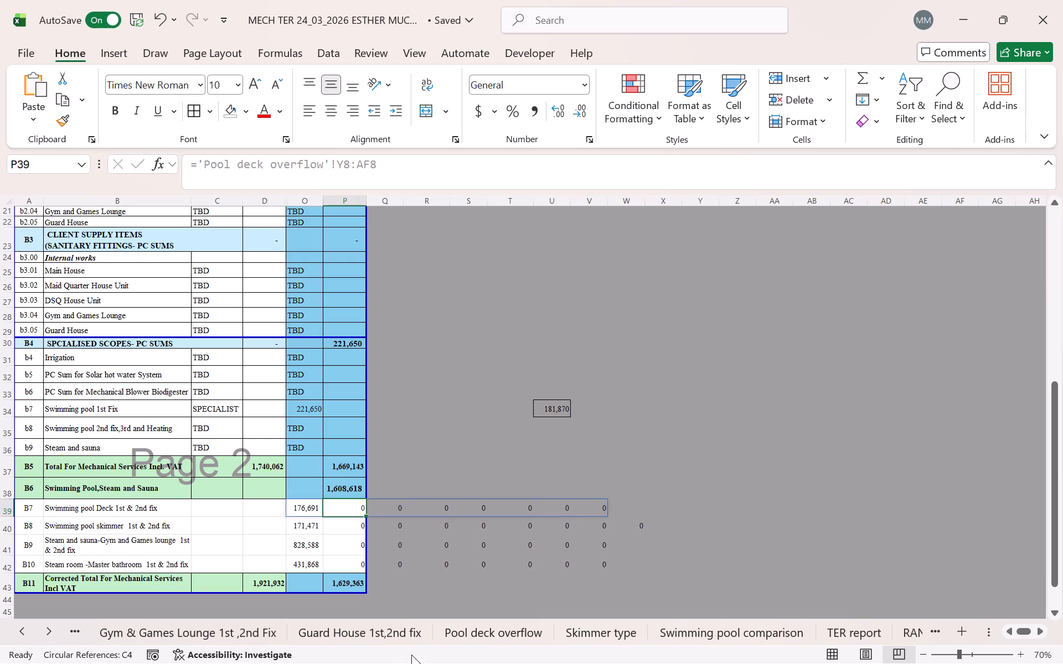
click(498, 630)
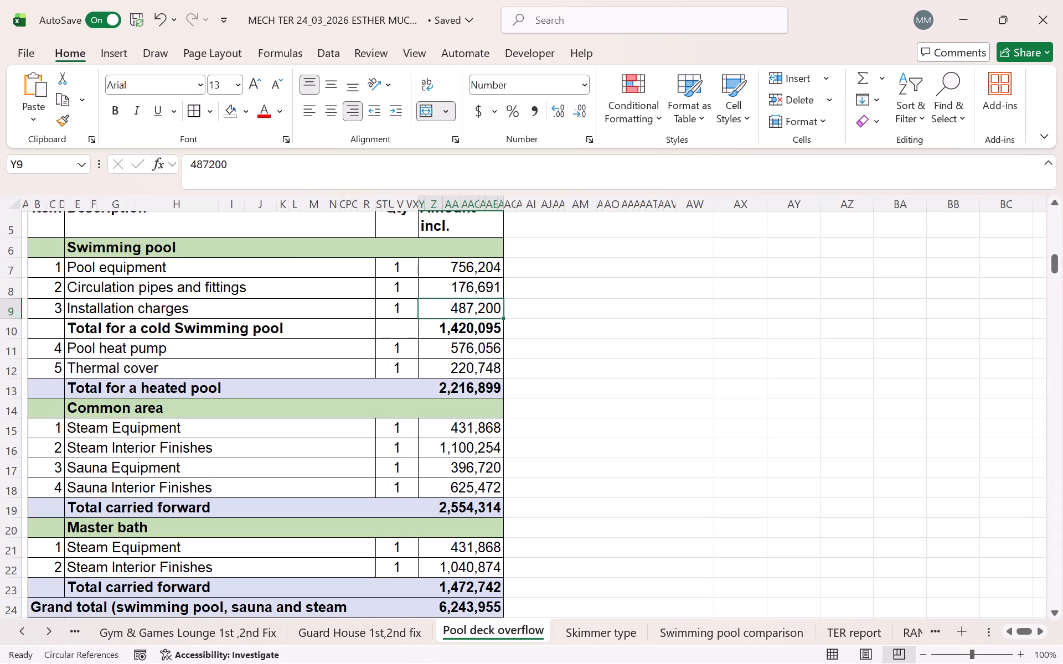
drag(458, 268, 462, 578)
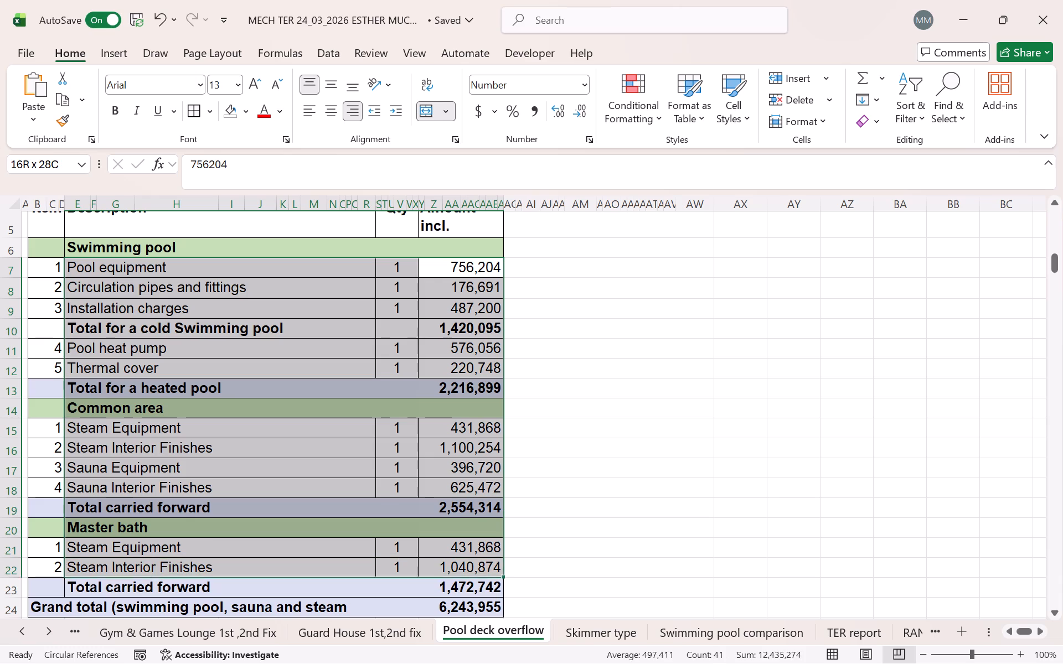
drag(462, 578, 460, 594)
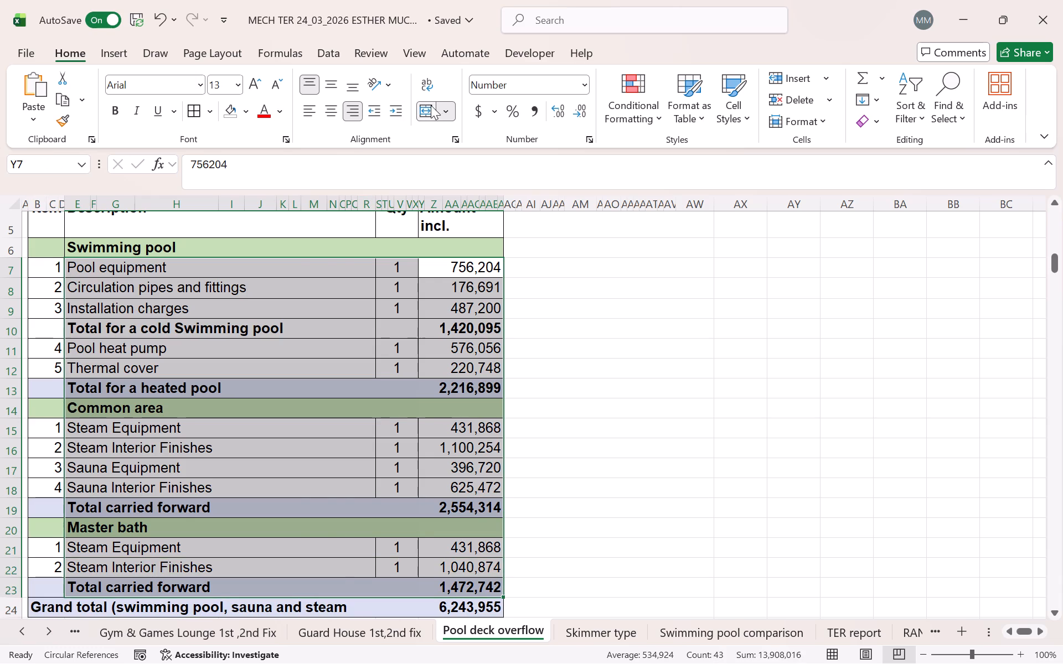
click(431, 105)
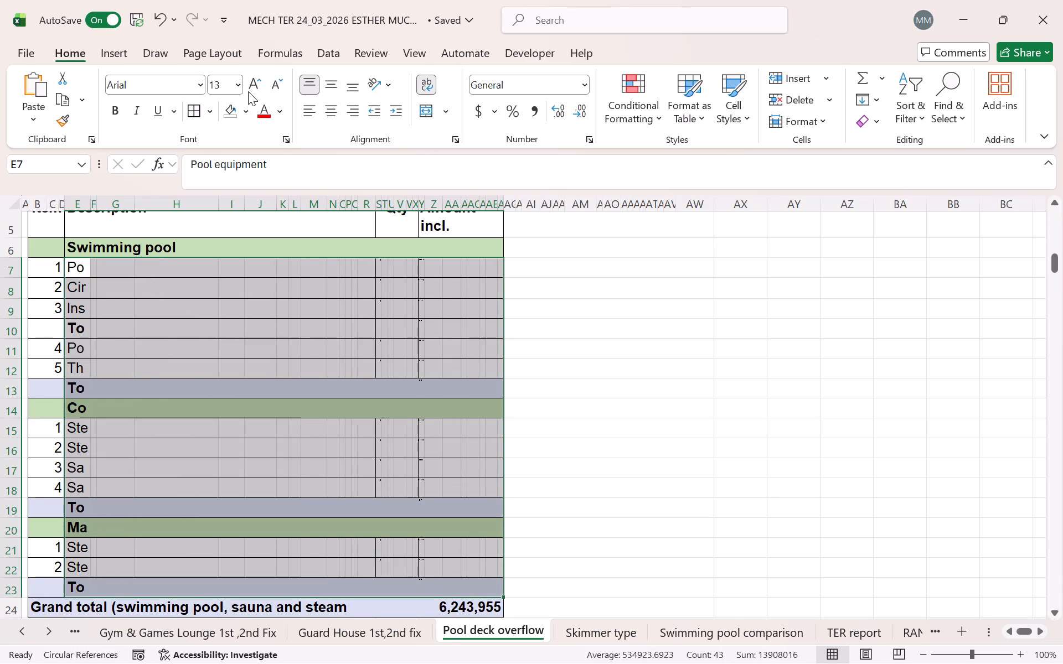
Widen column Y so the unmerged summary cost amounts fit at full size.
click(421, 263)
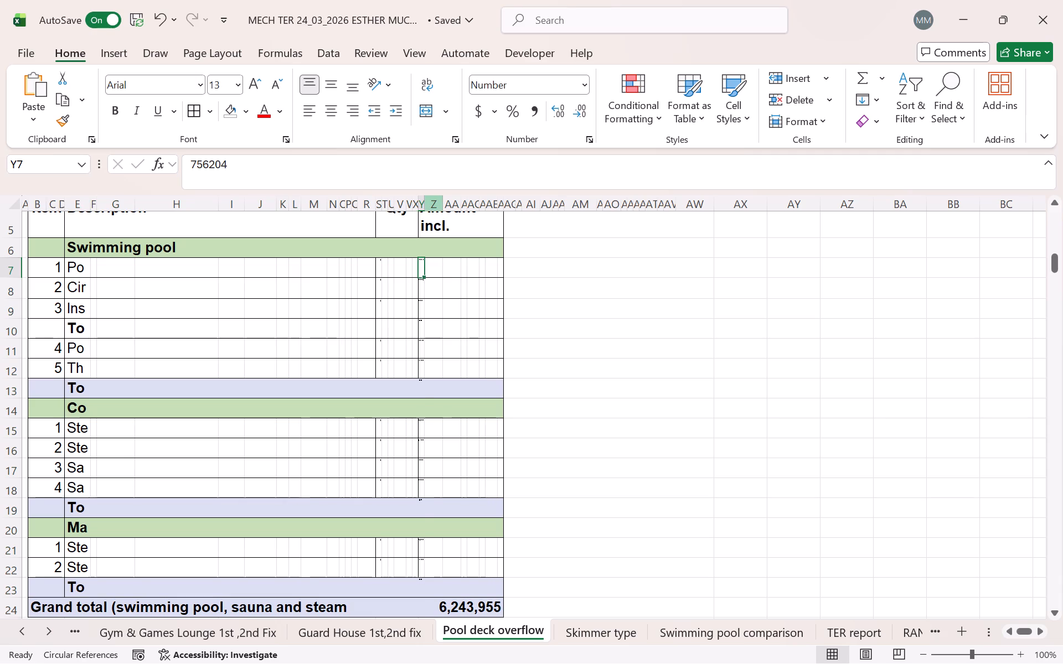
drag(428, 204, 455, 209)
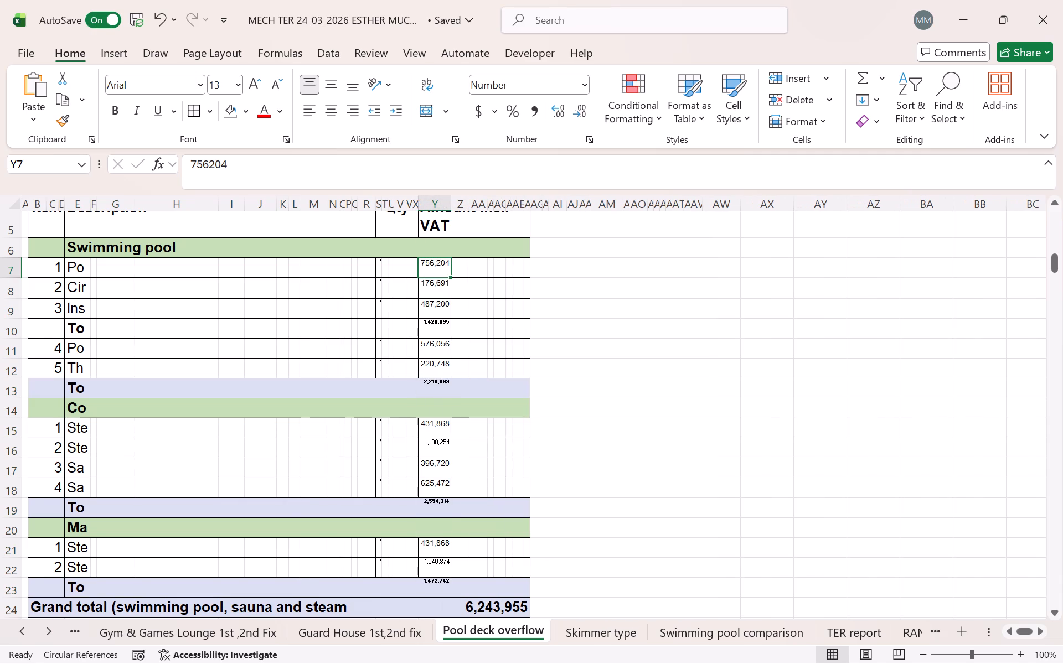
drag(452, 204, 471, 209)
drag(470, 209, 472, 209)
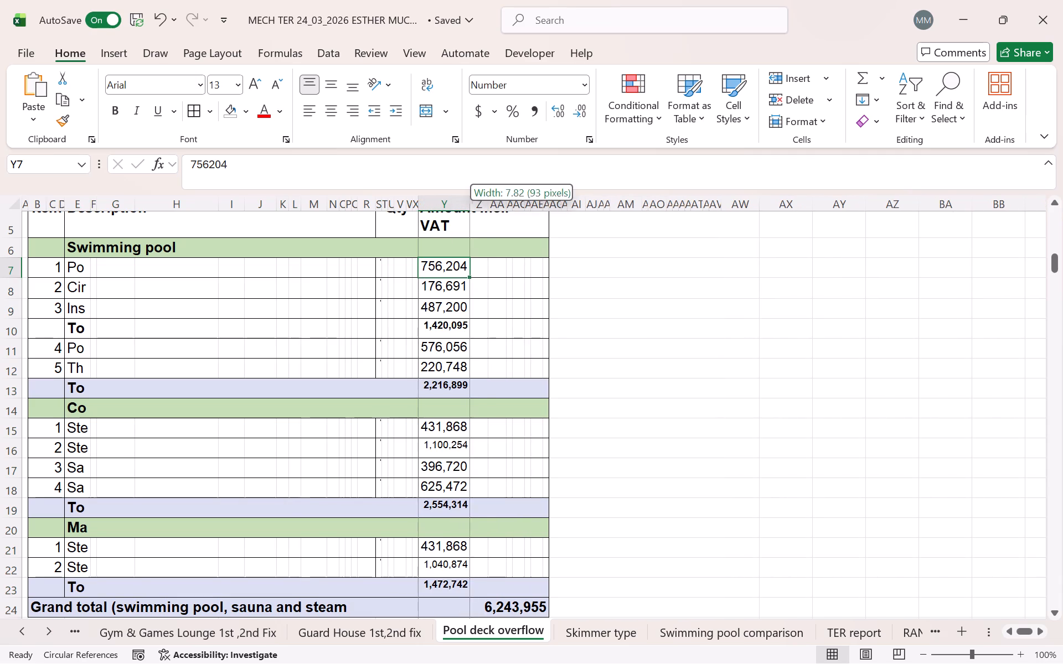
drag(472, 209, 490, 216)
Unmerge the grand total amount cell starting at Y24.
scroll(517, 267, down, 2)
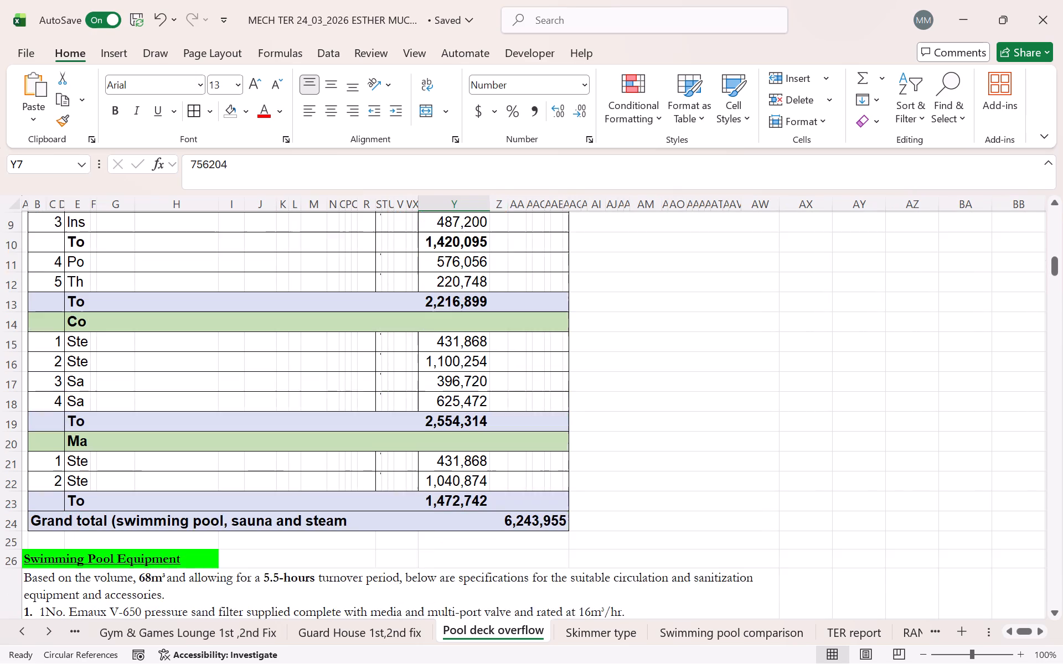
scroll(517, 267, down, 1)
click(534, 483)
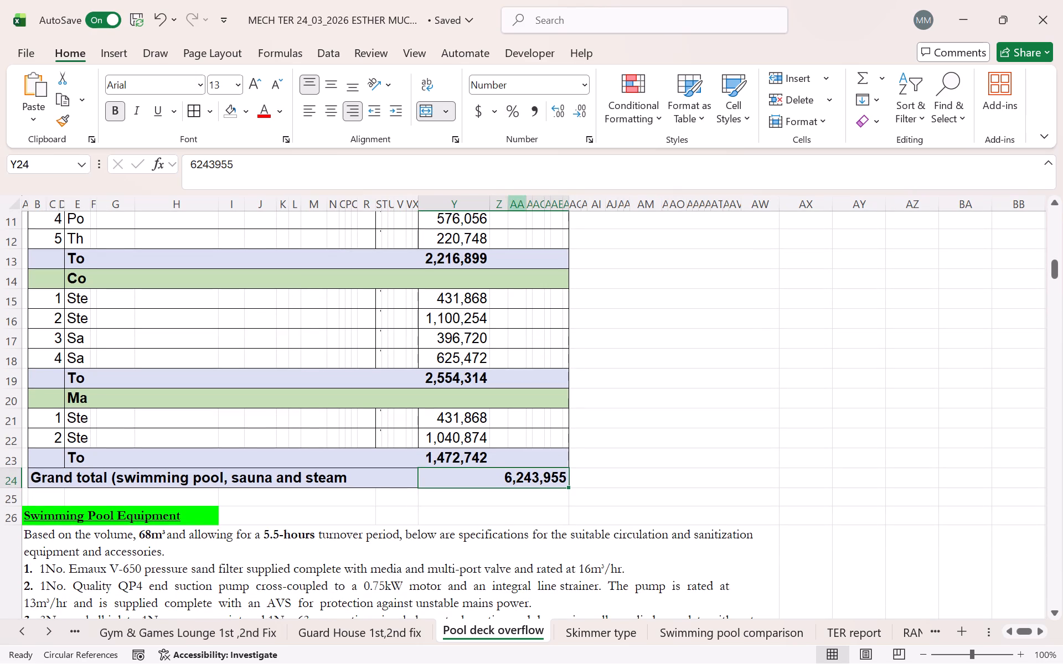
click(429, 113)
click(641, 395)
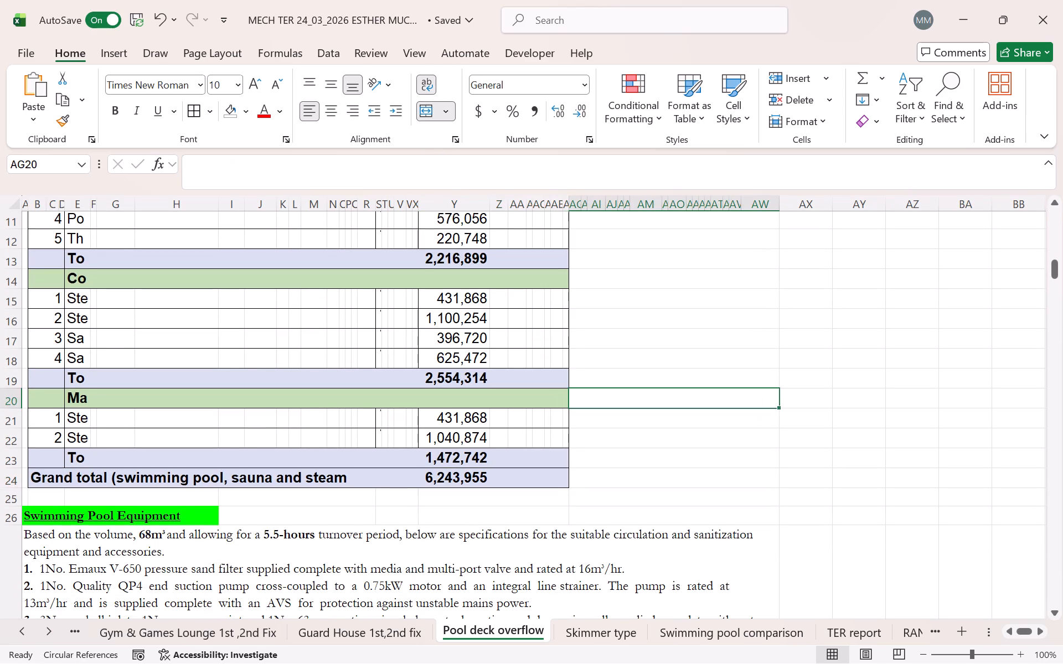
Delete the empty leftover cells Z7:AE24 beside the amounts in the summary cost table.
drag(558, 484, 504, 239)
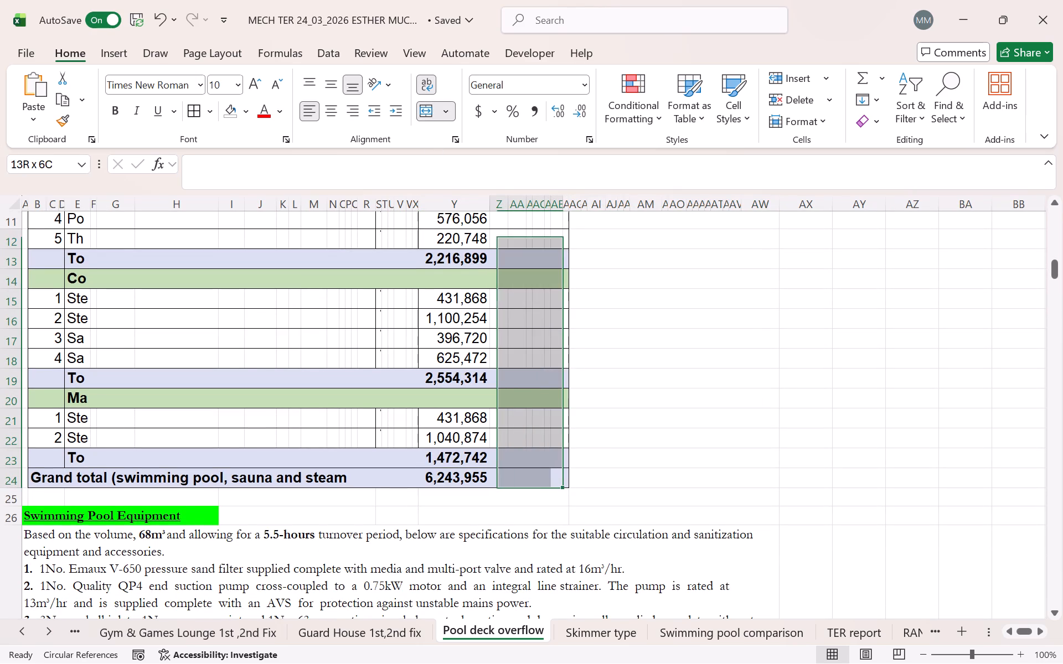
drag(504, 239, 518, 371)
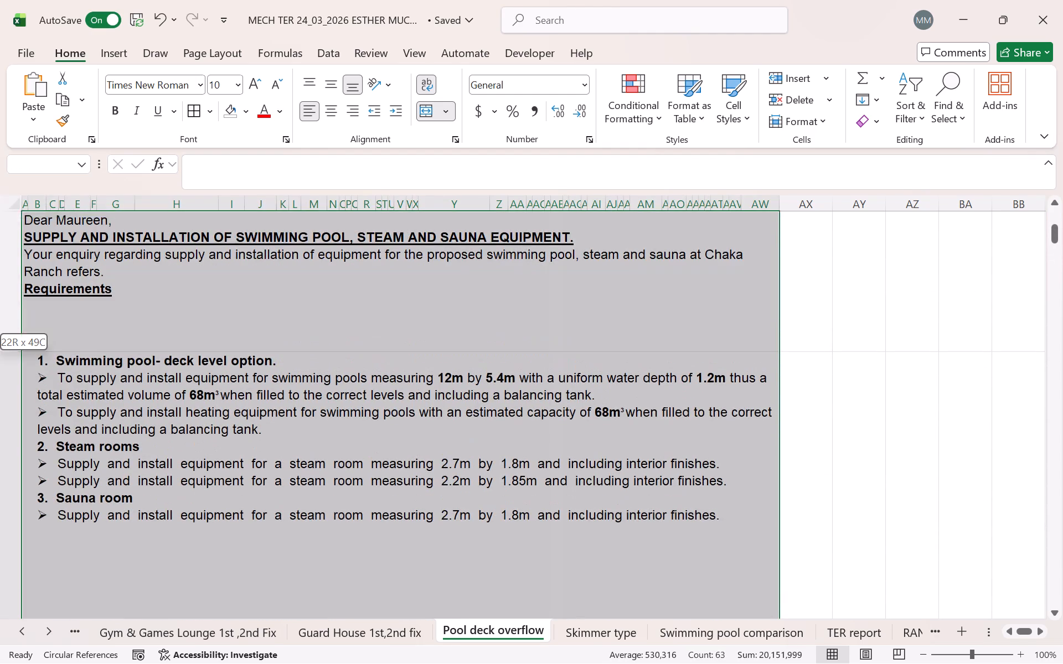
drag(518, 371, 524, 325)
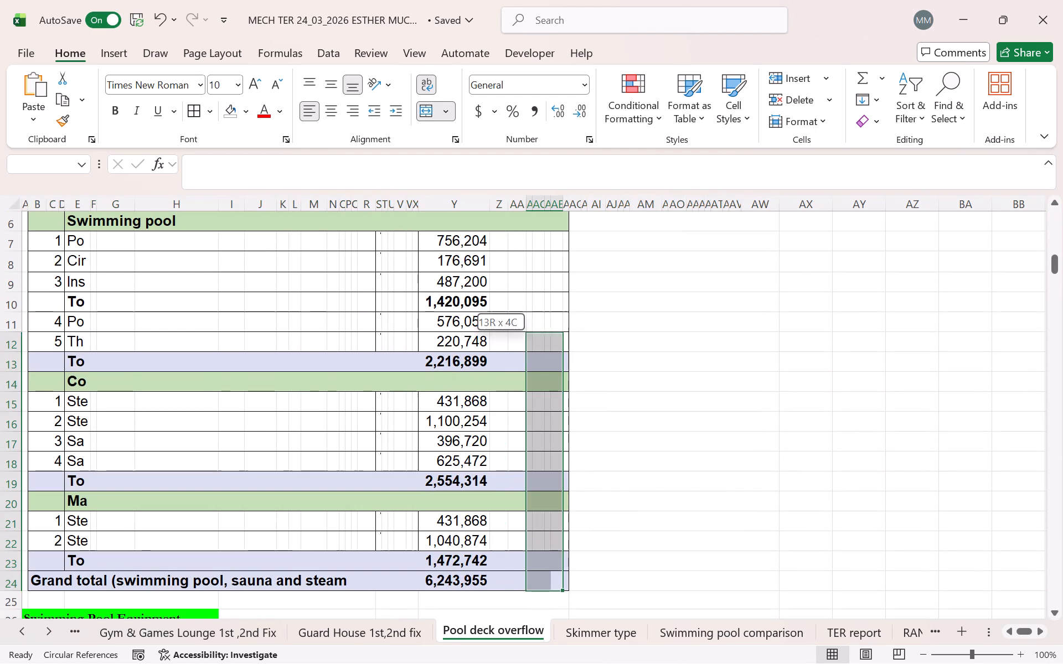
drag(524, 325, 494, 237)
click(803, 98)
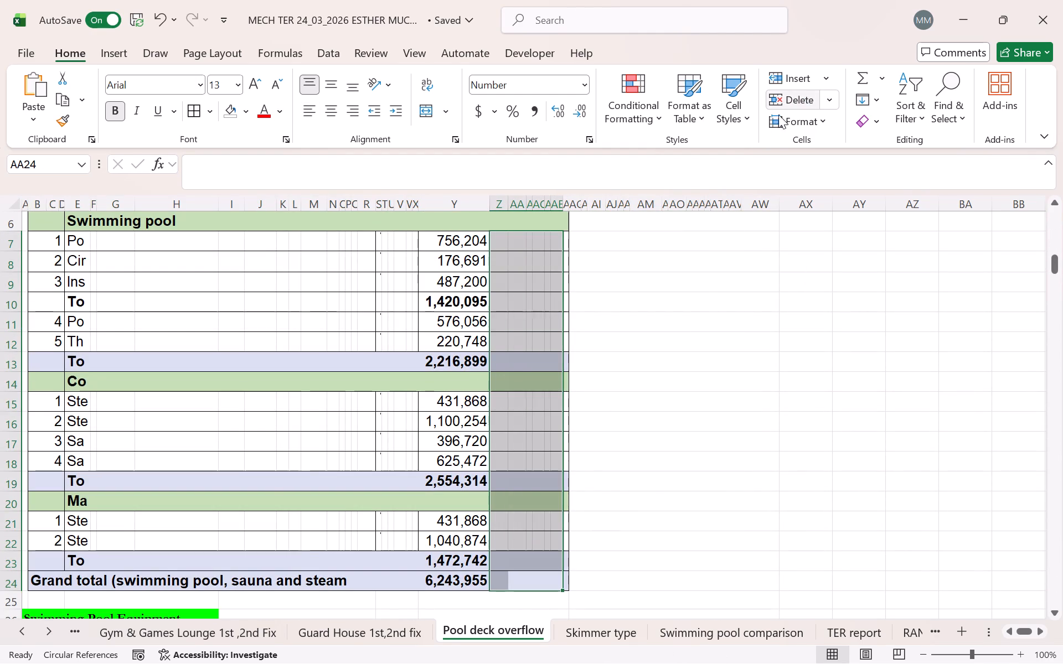
scroll(595, 319, down, 4)
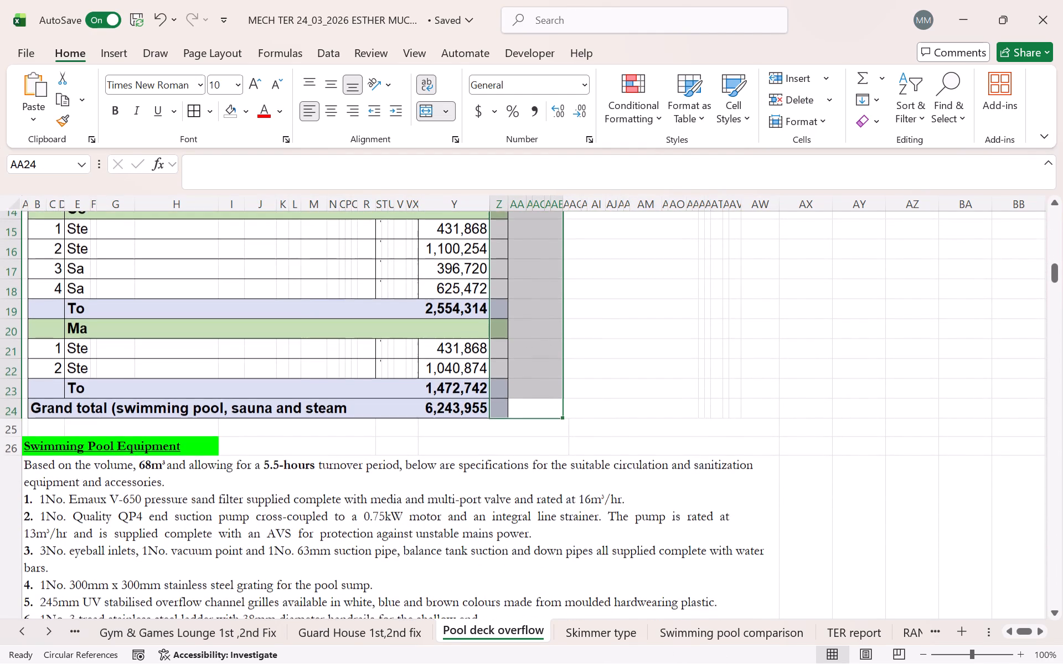
scroll(595, 319, down, 3)
scroll(595, 321, up, 6)
click(602, 388)
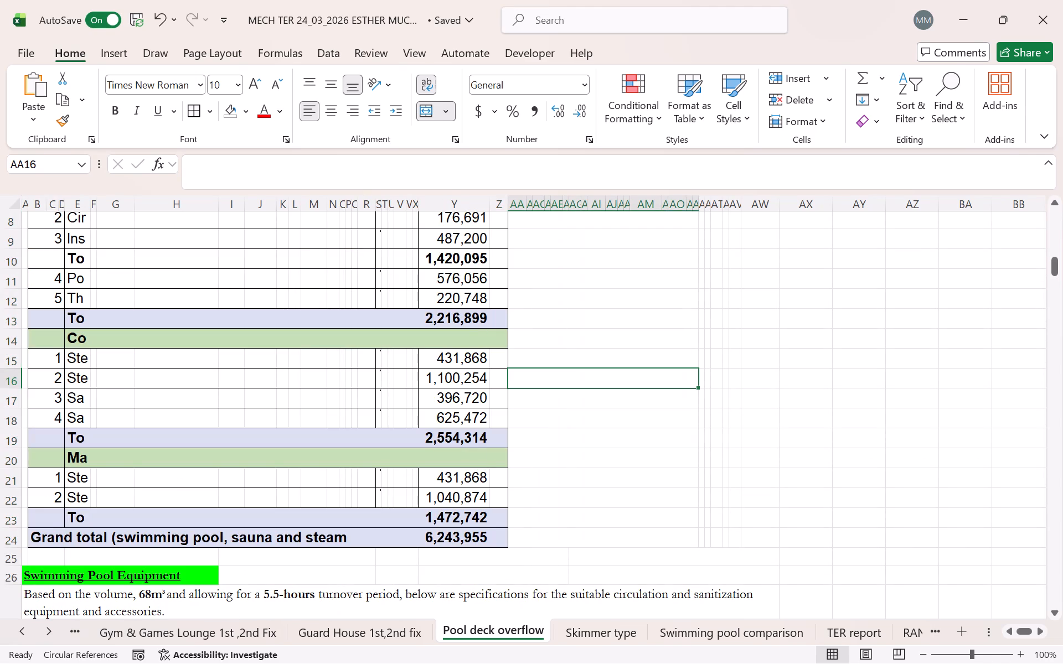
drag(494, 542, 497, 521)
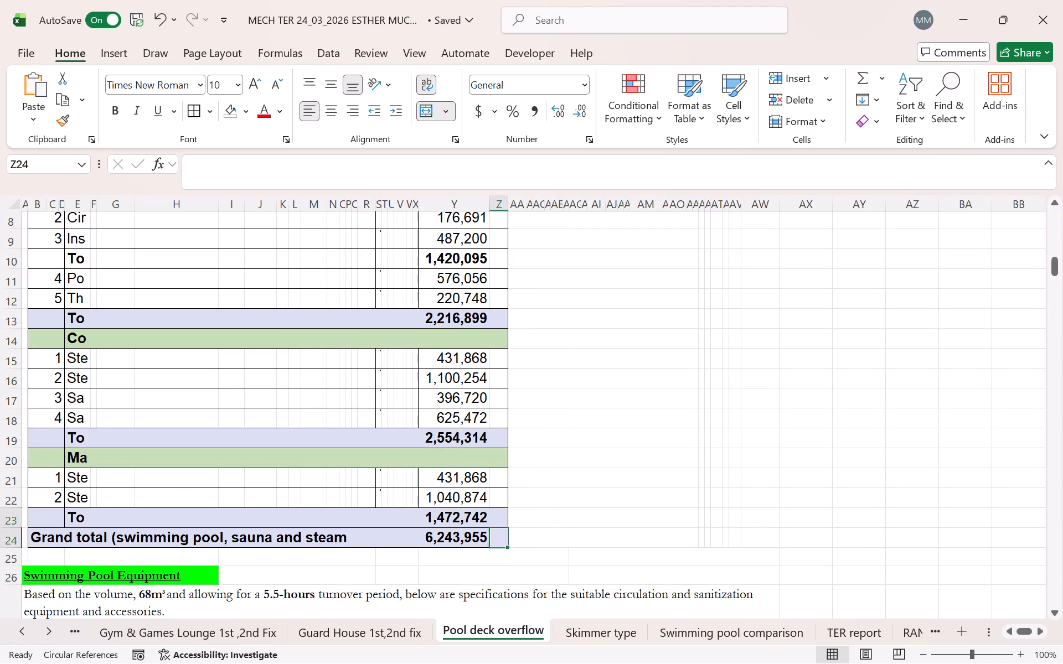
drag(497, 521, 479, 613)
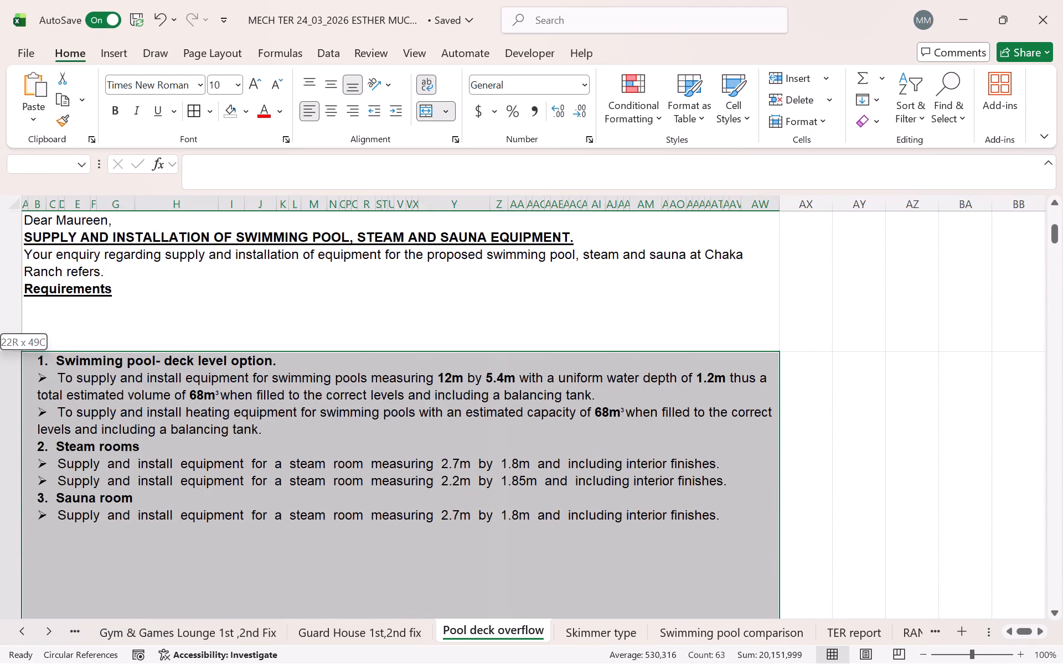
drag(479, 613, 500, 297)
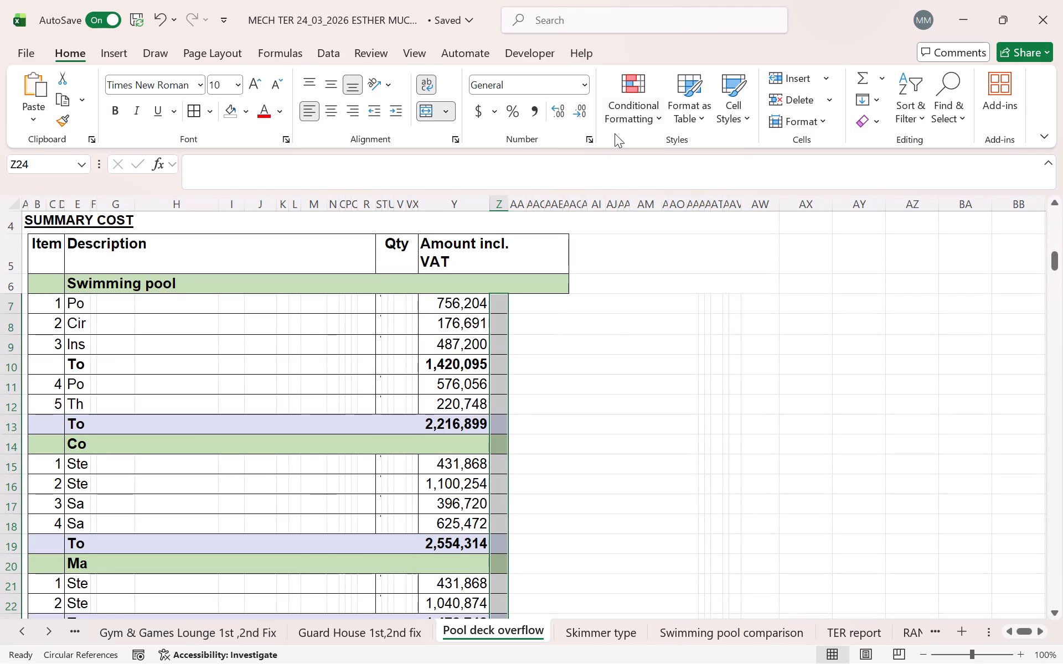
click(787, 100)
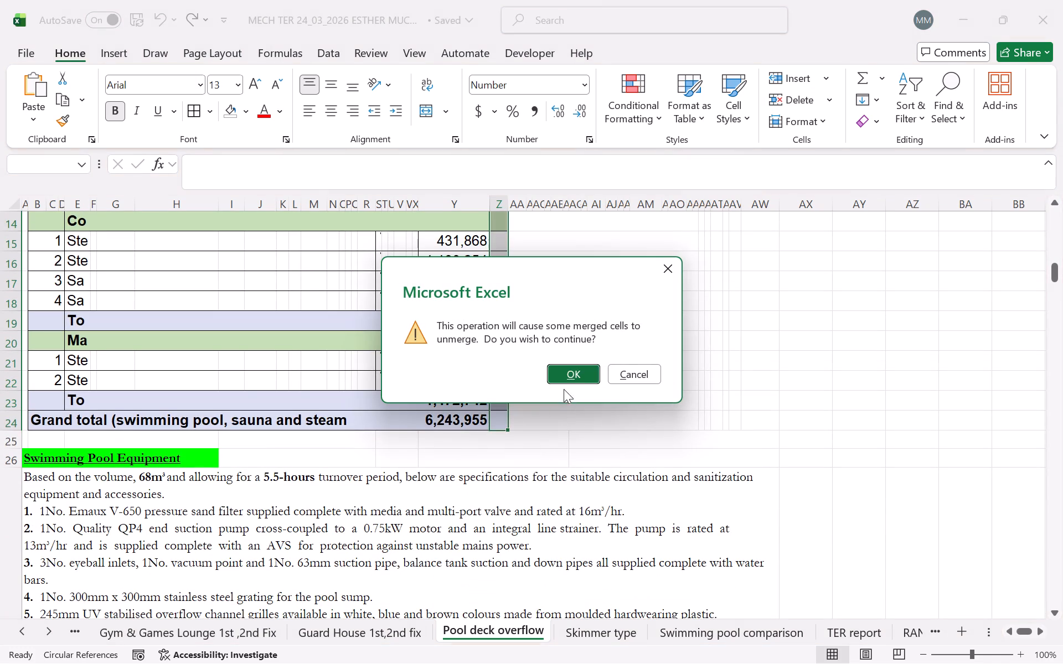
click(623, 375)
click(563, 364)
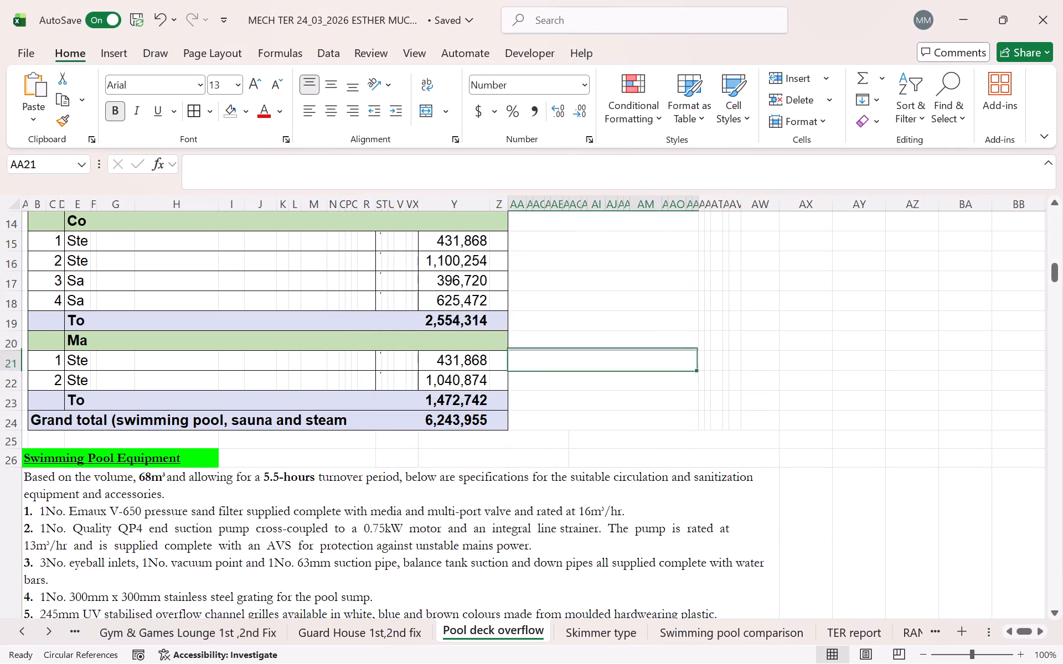
Unmerge the table's header row and Swimming pool heading row, from column E across the amount column in rows 5 and 6.
scroll(523, 325, up, 7)
click(522, 323)
drag(517, 329, 517, 359)
click(414, 108)
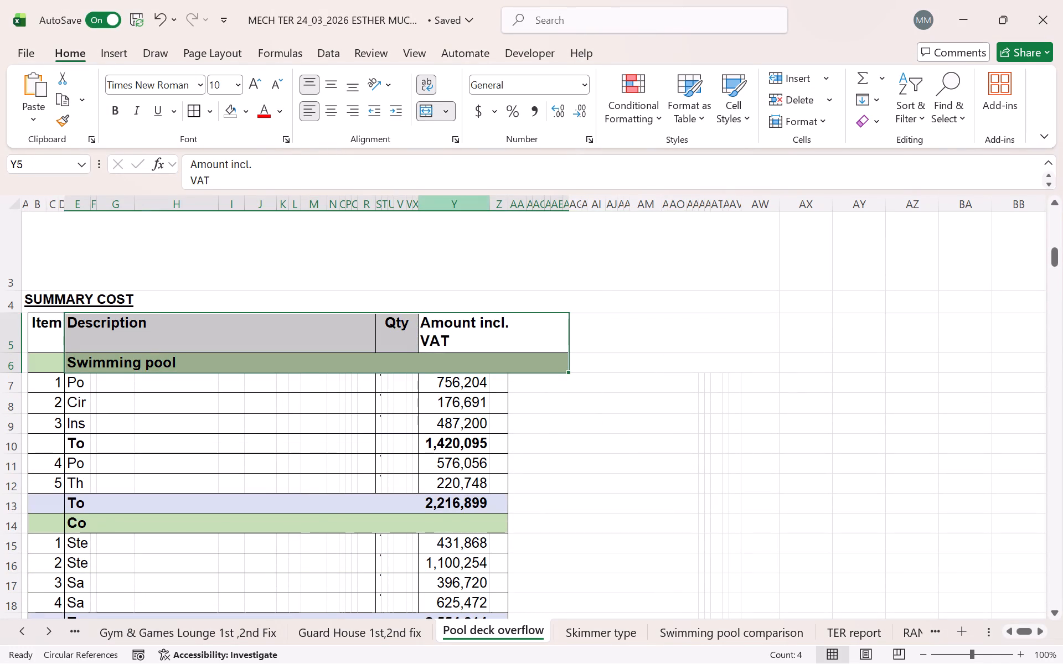
click(429, 98)
click(420, 106)
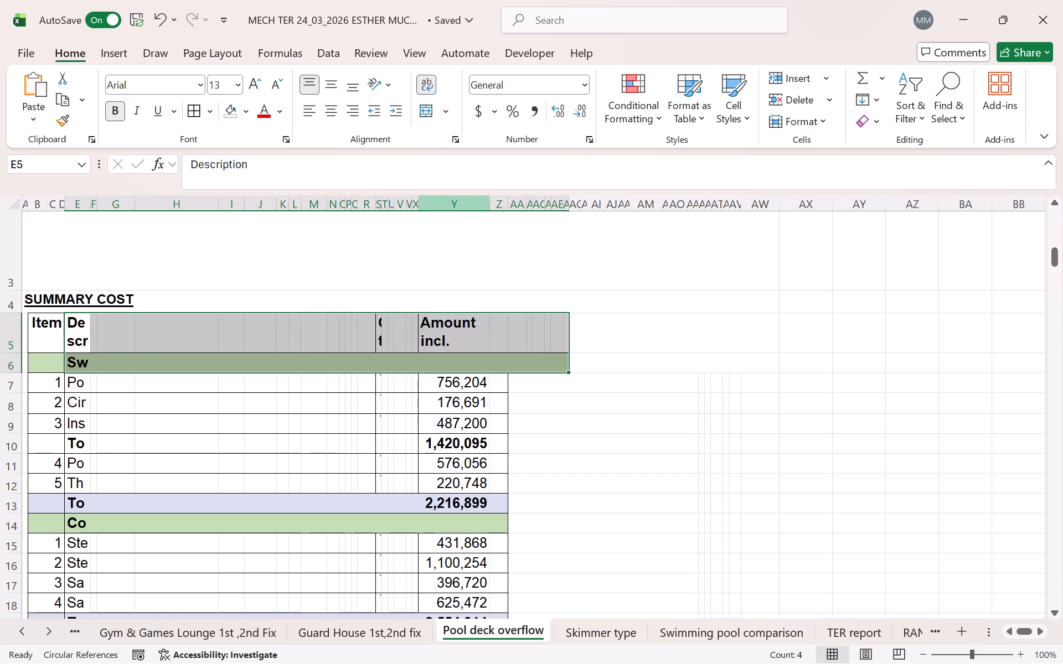
click(615, 411)
Delete the empty cells Z5:Z23 beside the amount column of the summary cost table.
click(483, 364)
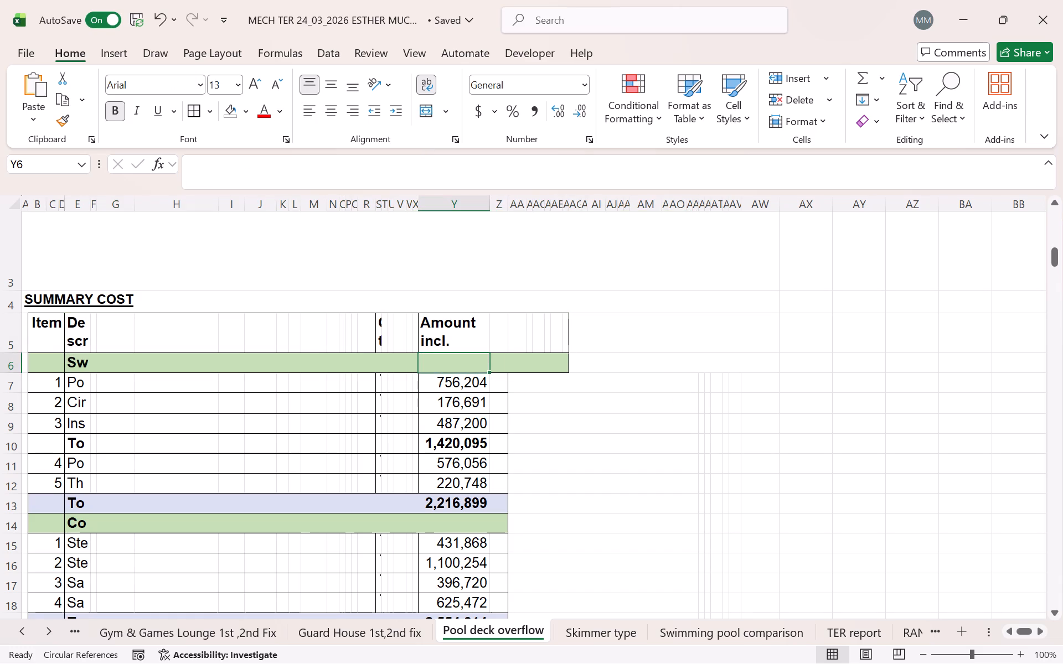
click(502, 320)
drag(502, 320, 498, 387)
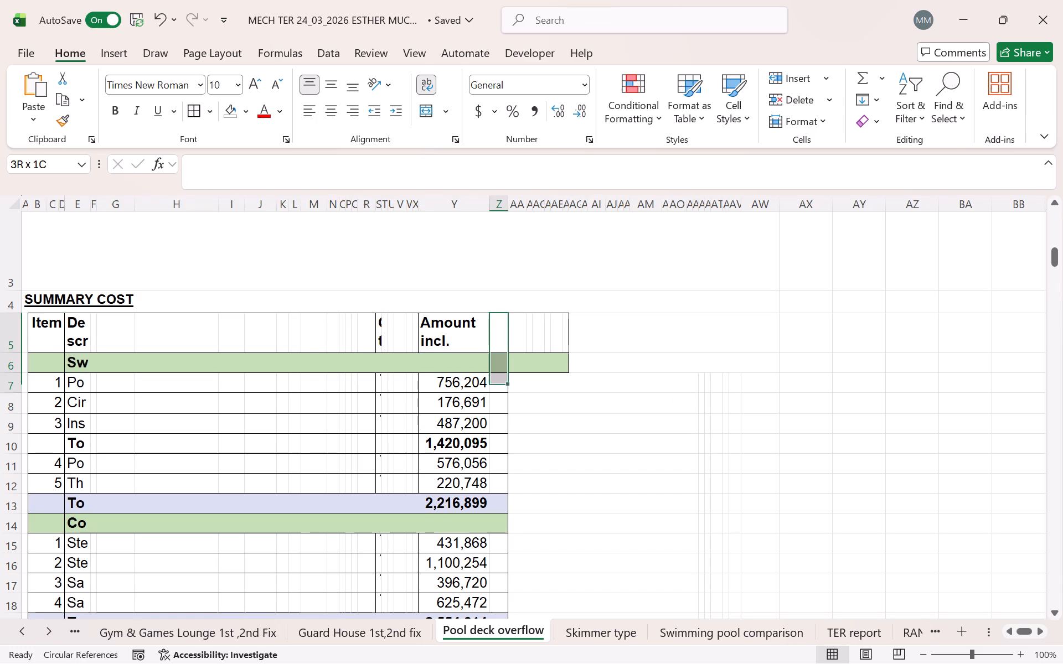
drag(498, 387, 500, 553)
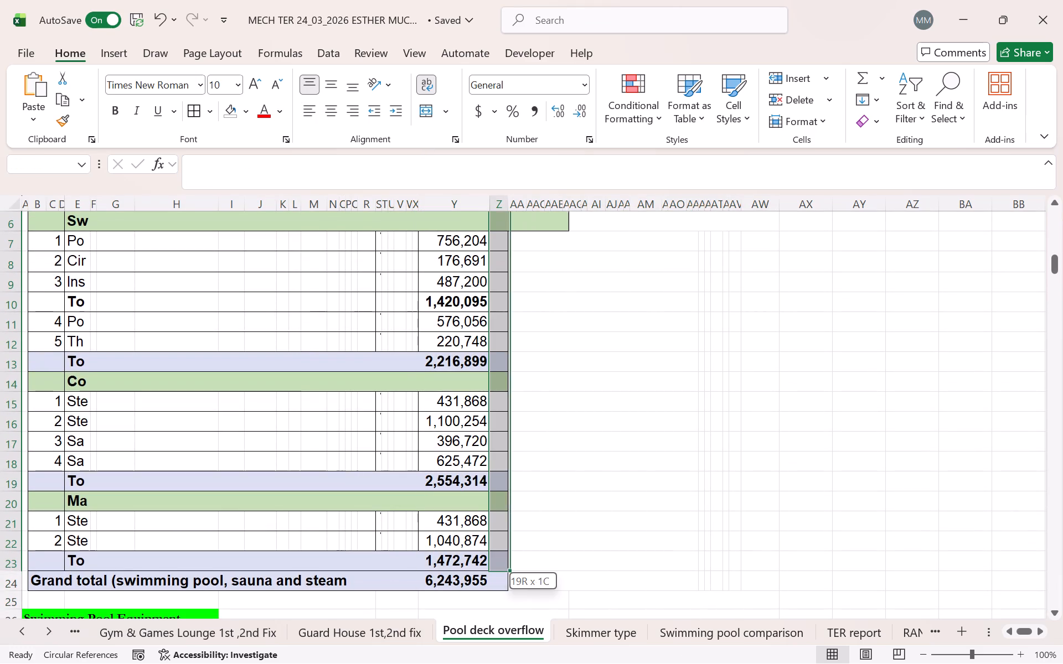
drag(500, 553, 500, 558)
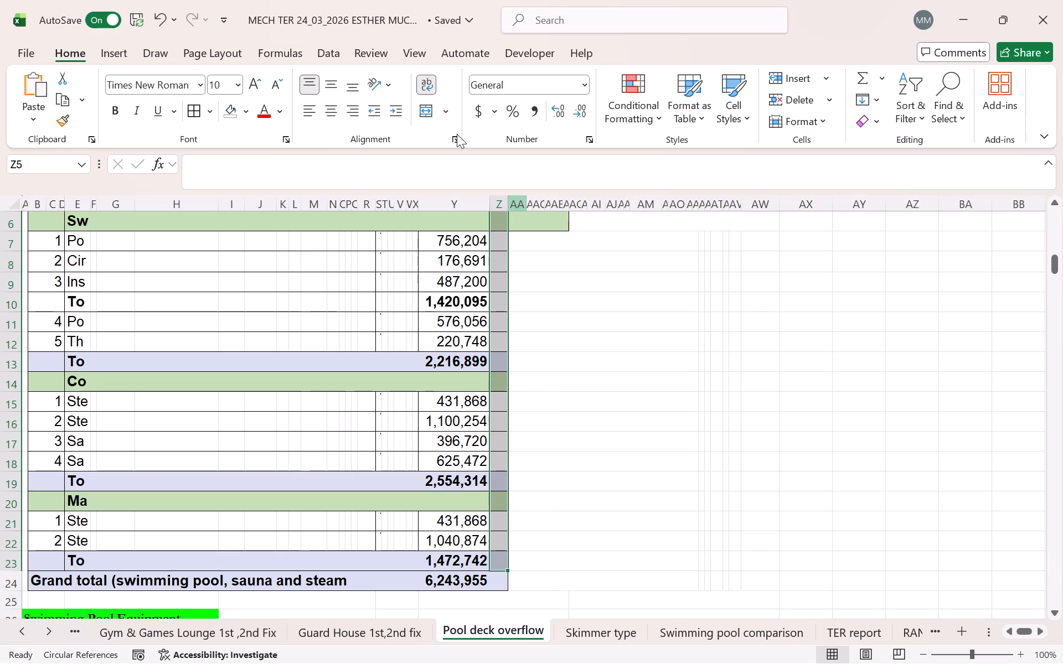
click(807, 98)
click(634, 465)
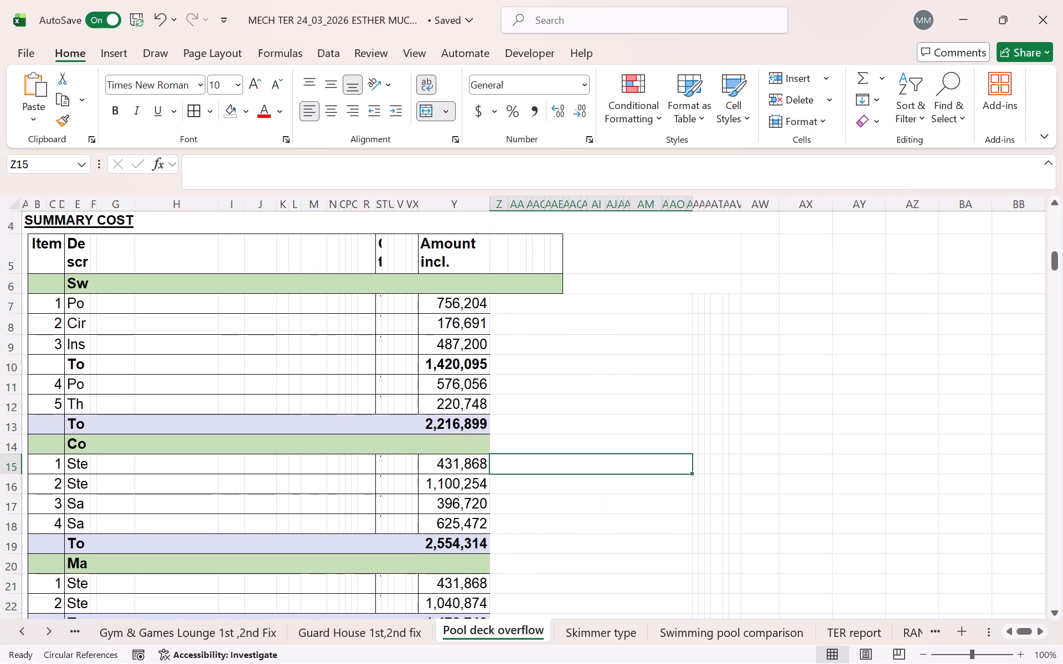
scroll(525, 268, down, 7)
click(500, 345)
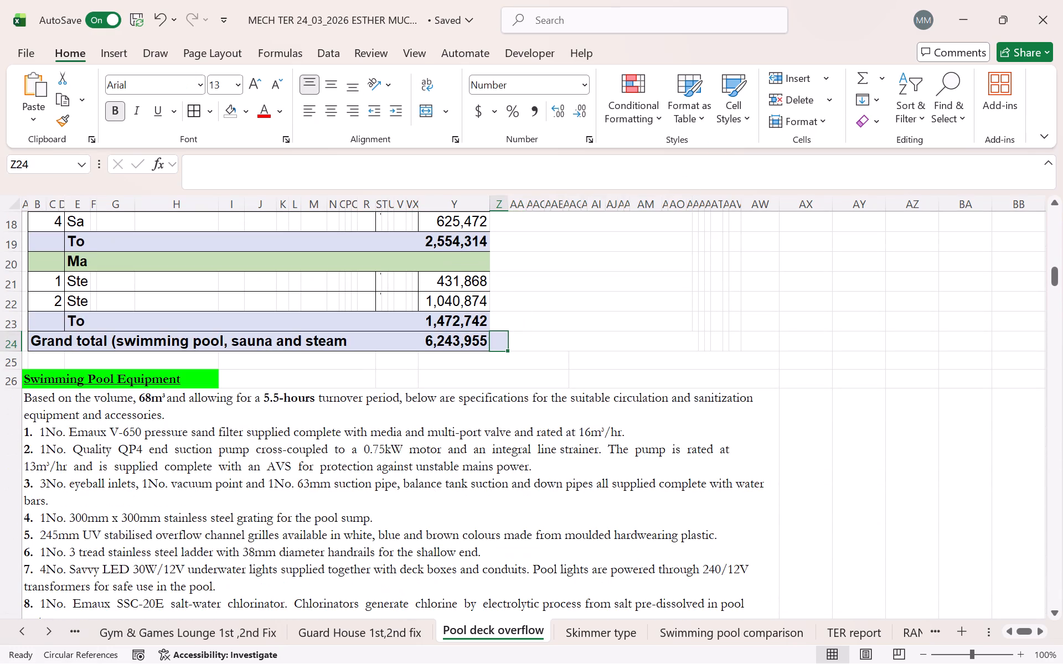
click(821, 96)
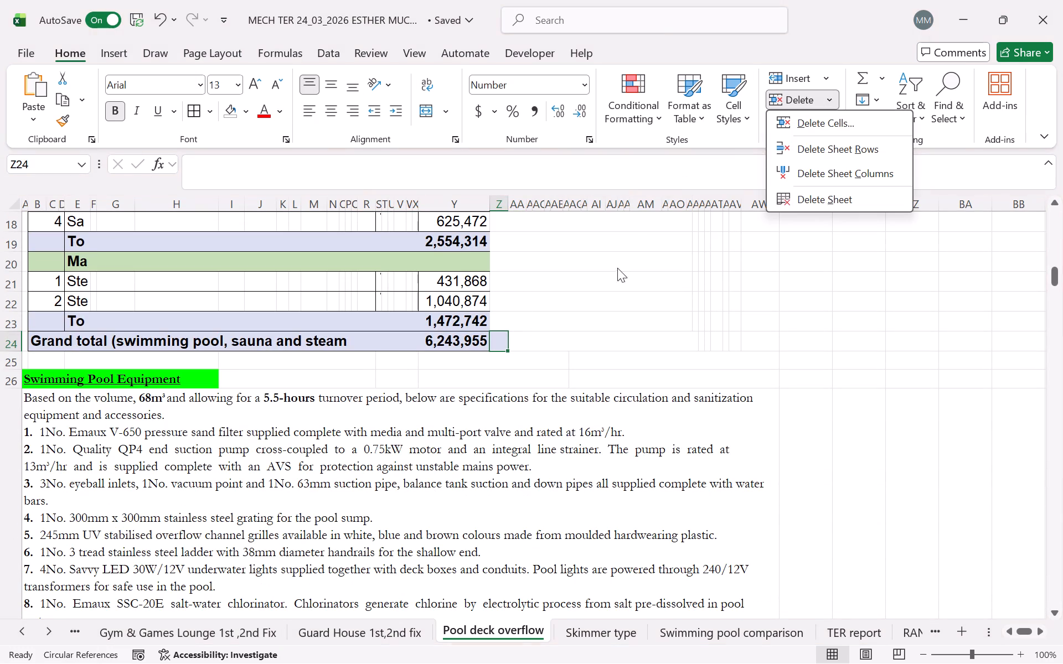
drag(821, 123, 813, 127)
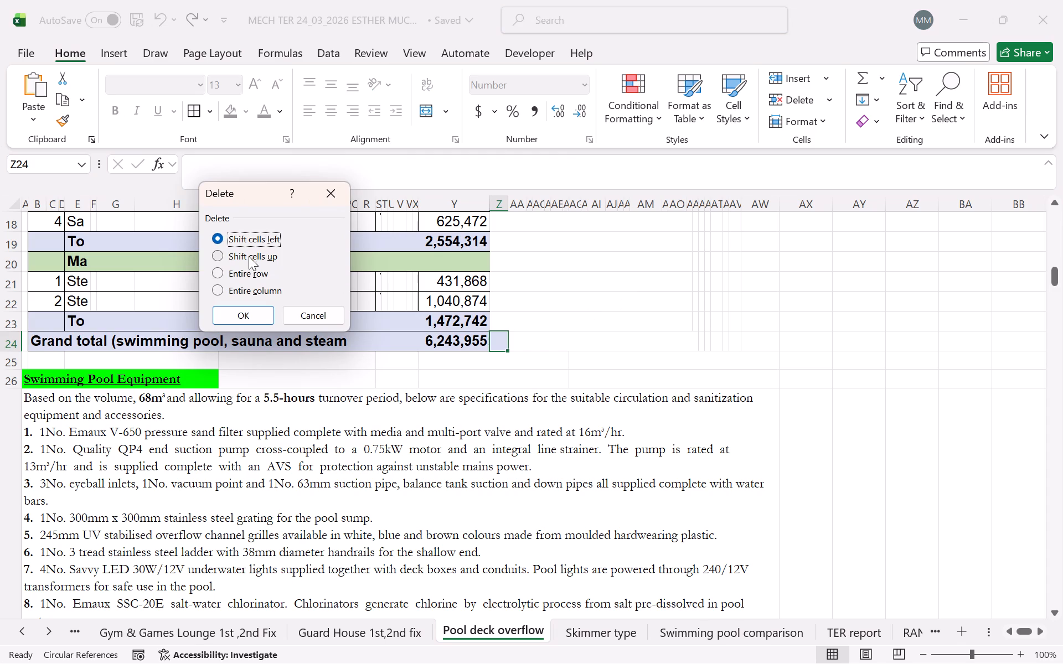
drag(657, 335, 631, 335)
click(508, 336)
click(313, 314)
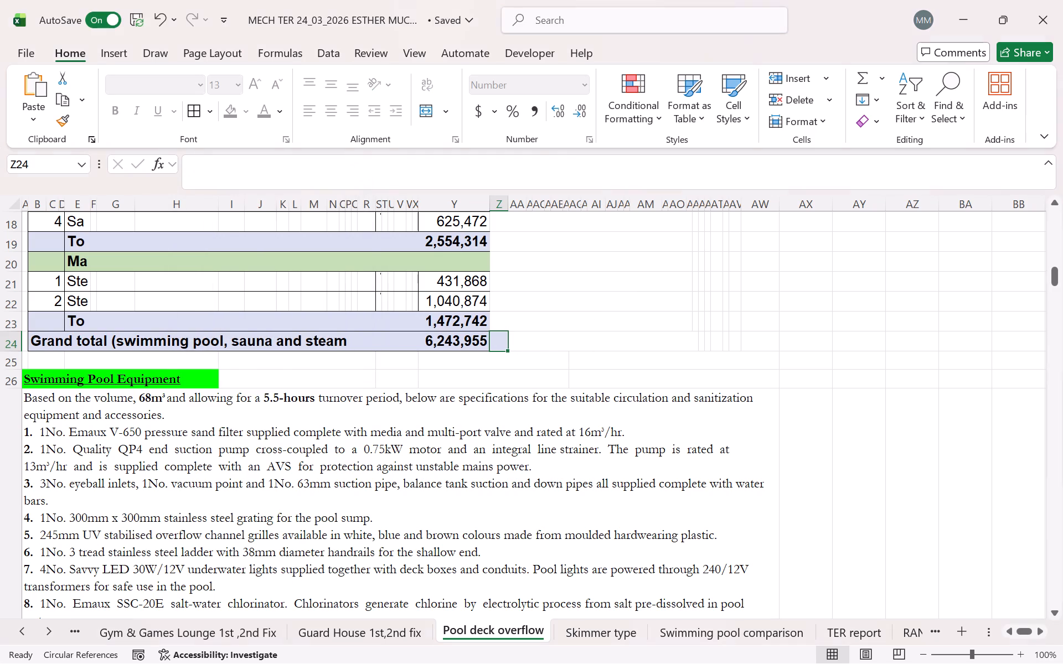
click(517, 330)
Widen column S so the Qty heading and quantities of the summary cost table fit.
scroll(500, 296, up, 9)
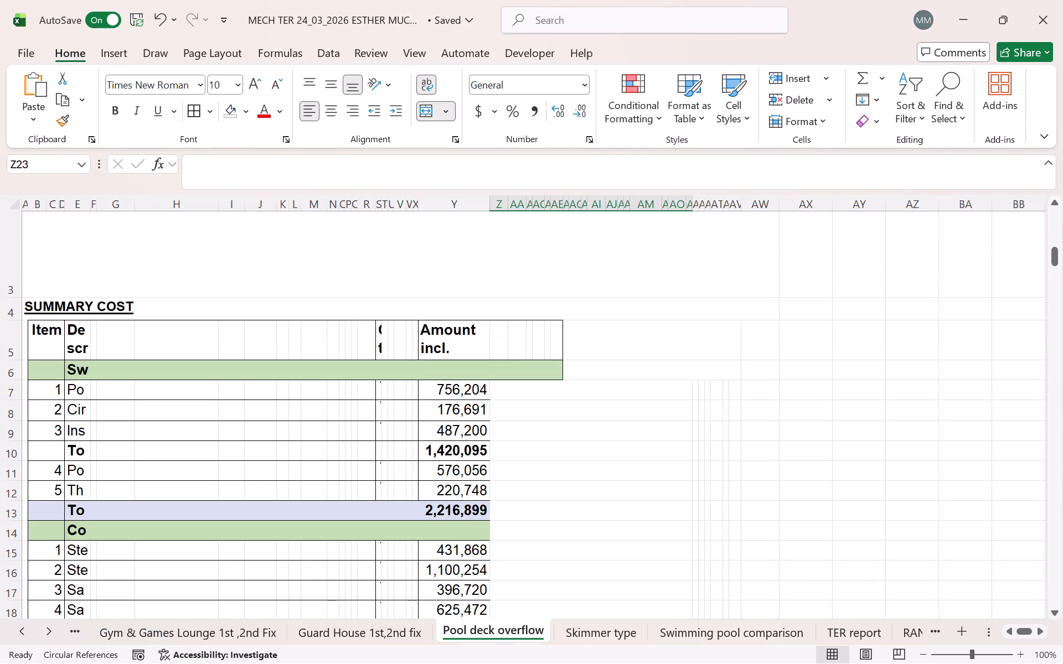
click(379, 331)
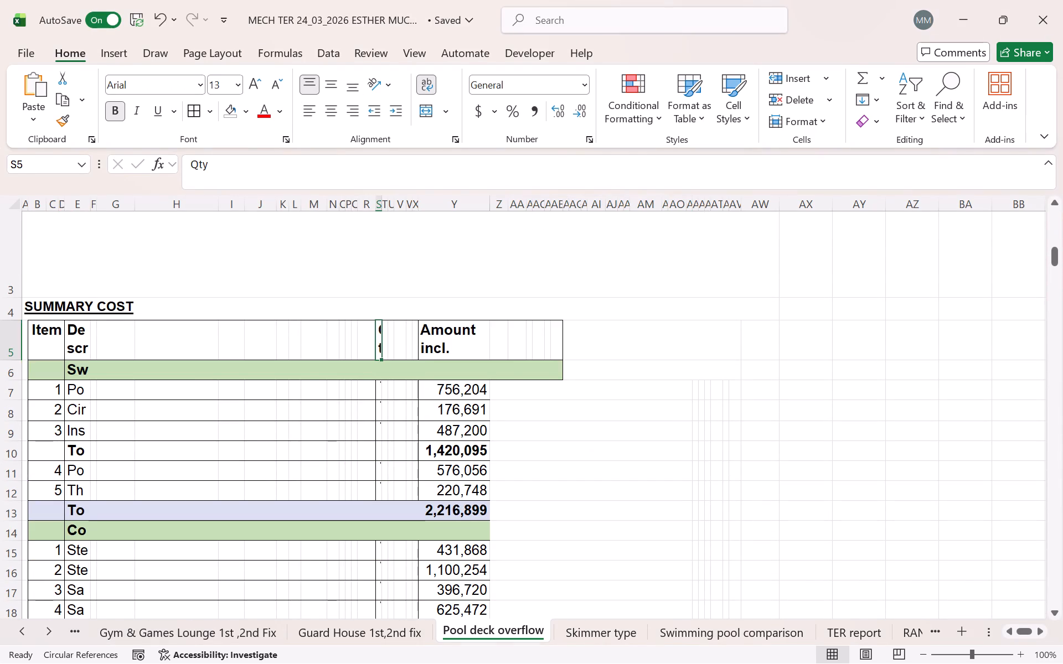
click(380, 204)
drag(381, 204, 470, 210)
scroll(462, 219, down, 9)
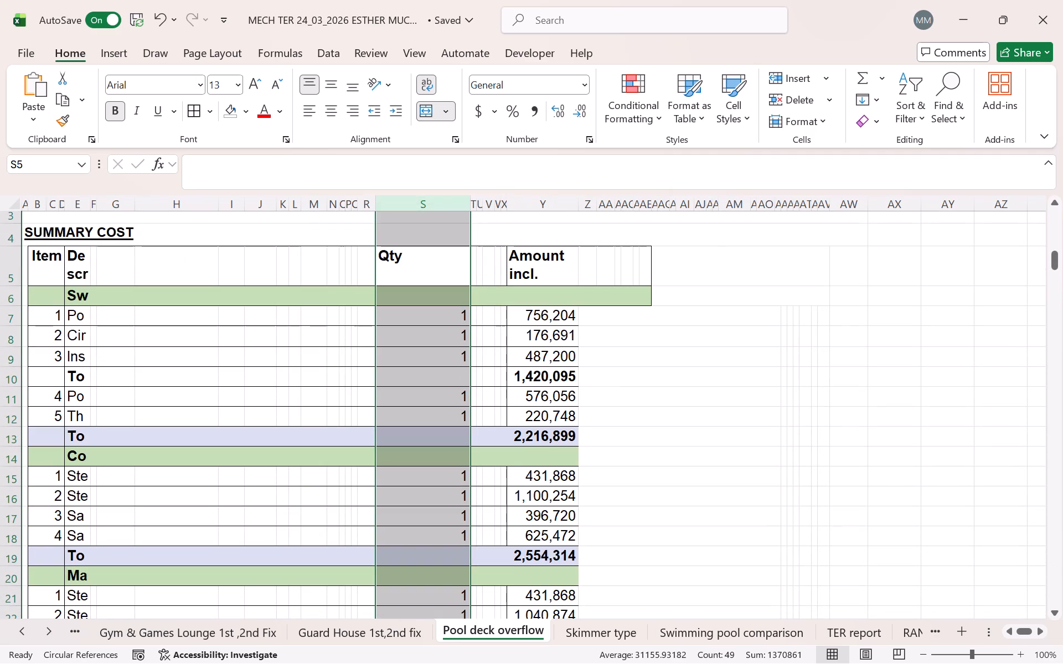
Delete the empty cells T5:X22 between the quantities and the amounts in the summary cost table.
drag(476, 257, 506, 543)
click(808, 93)
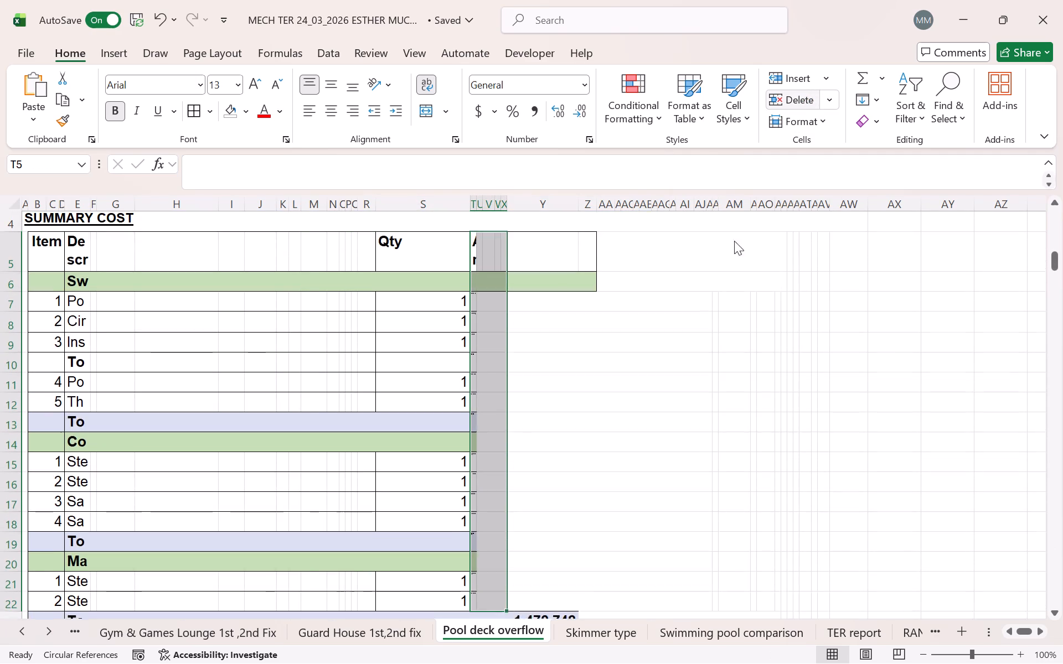
click(709, 437)
Widen column T so the shifted amounts of the summary cost table fit at full size.
drag(477, 204, 509, 212)
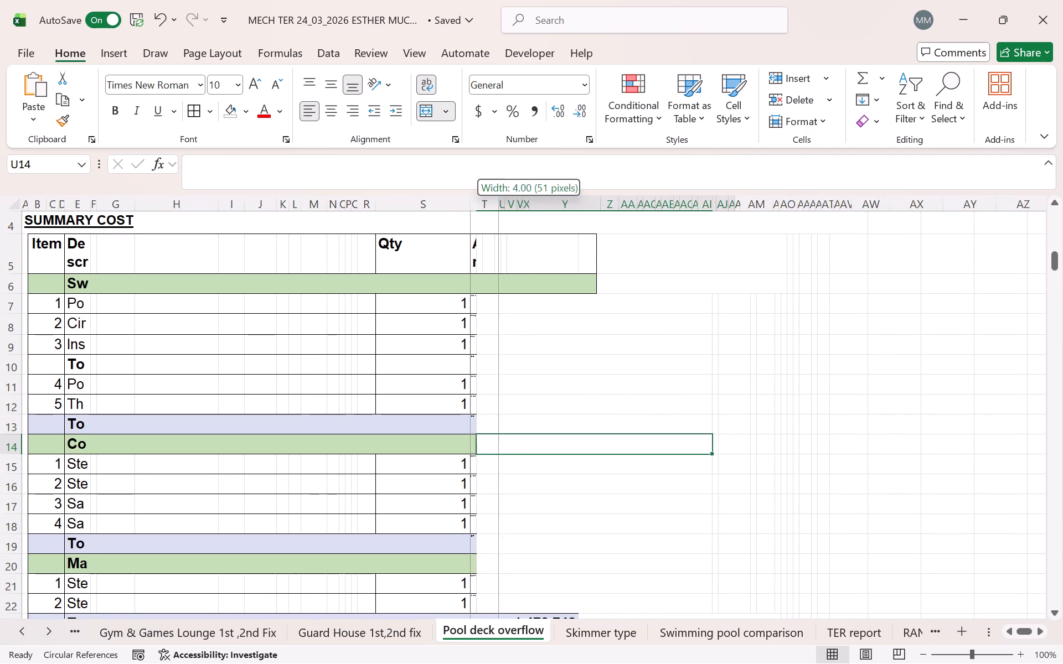
drag(509, 212, 538, 214)
drag(539, 205, 550, 211)
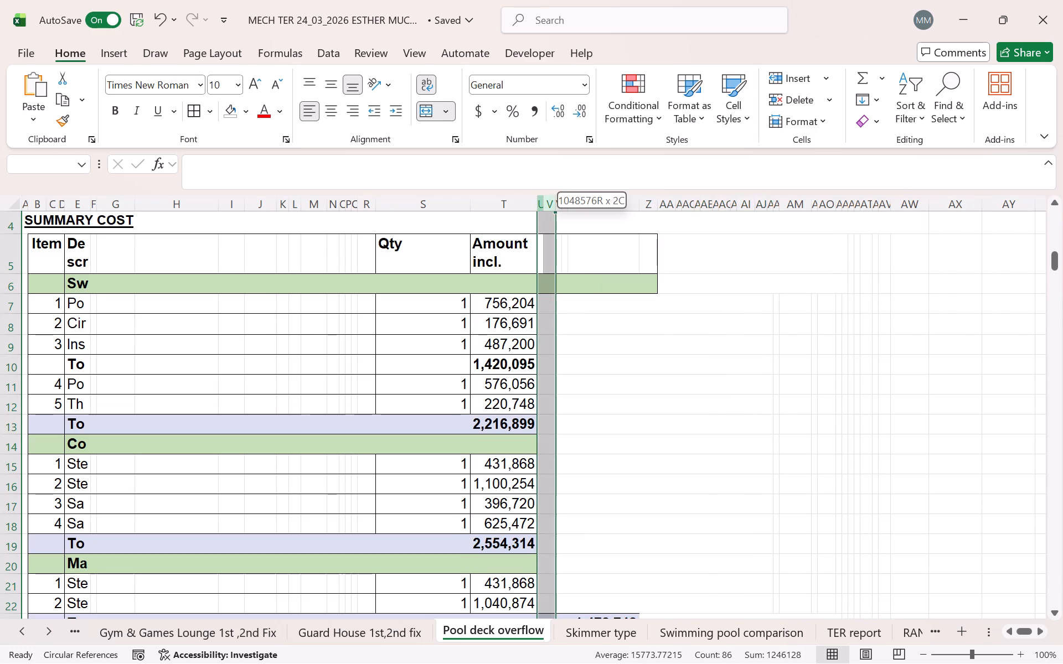
drag(550, 211, 551, 212)
click(600, 382)
scroll(349, 226, down, 1)
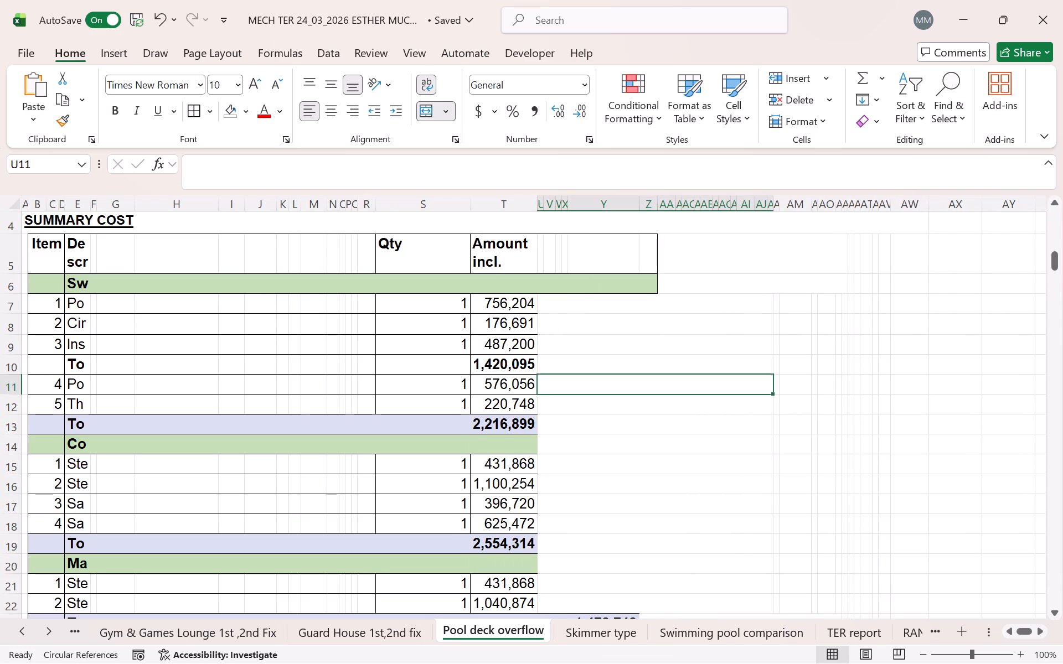
scroll(349, 226, down, 1)
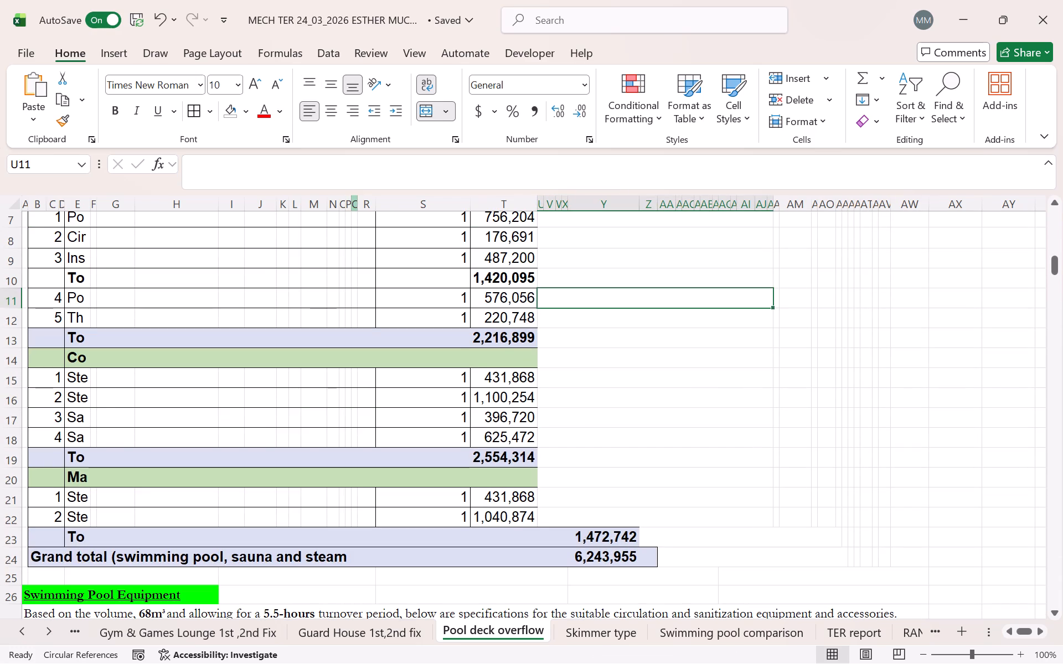
Delete the empty cells F5:R22 between the descriptions and the quantities in the summary cost table.
scroll(360, 296, up, 3)
drag(366, 284, 349, 618)
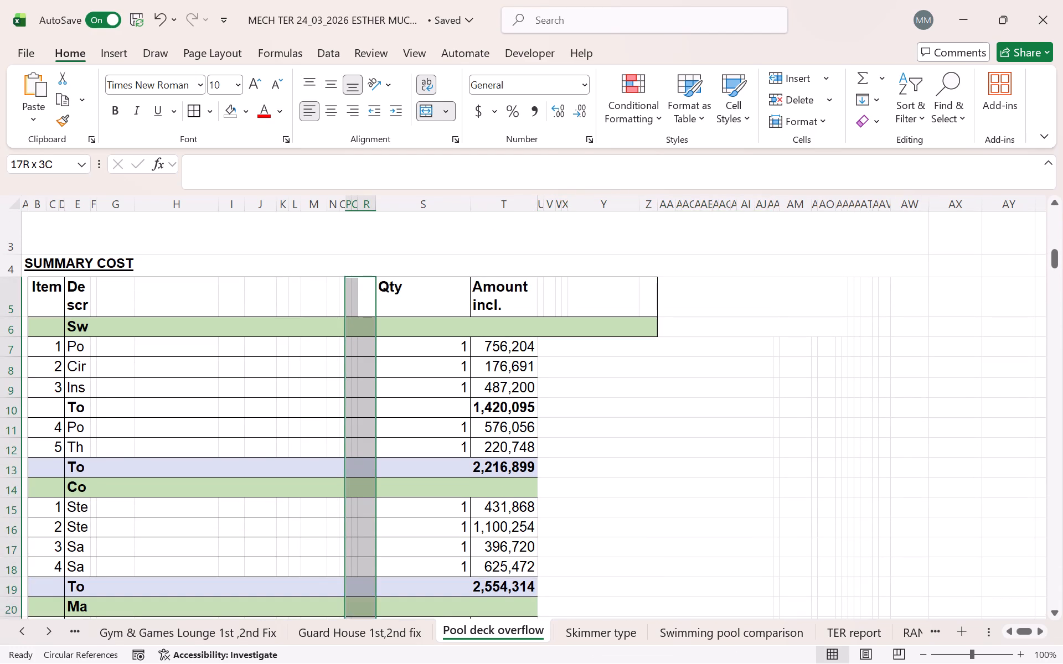
drag(349, 618, 101, 548)
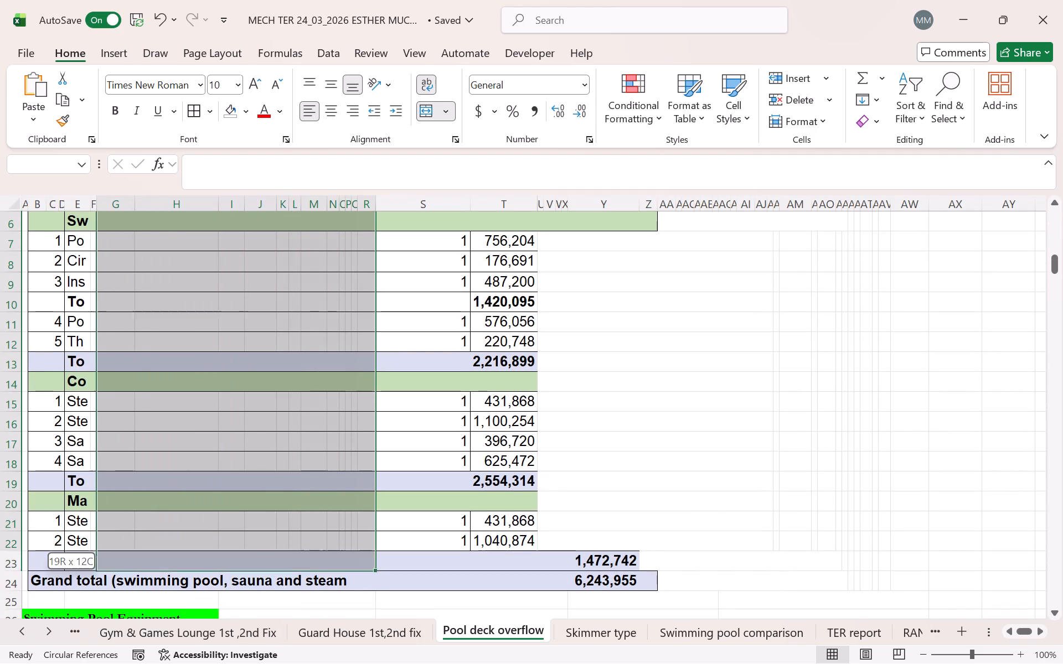
drag(101, 548, 94, 546)
scroll(274, 370, down, 13)
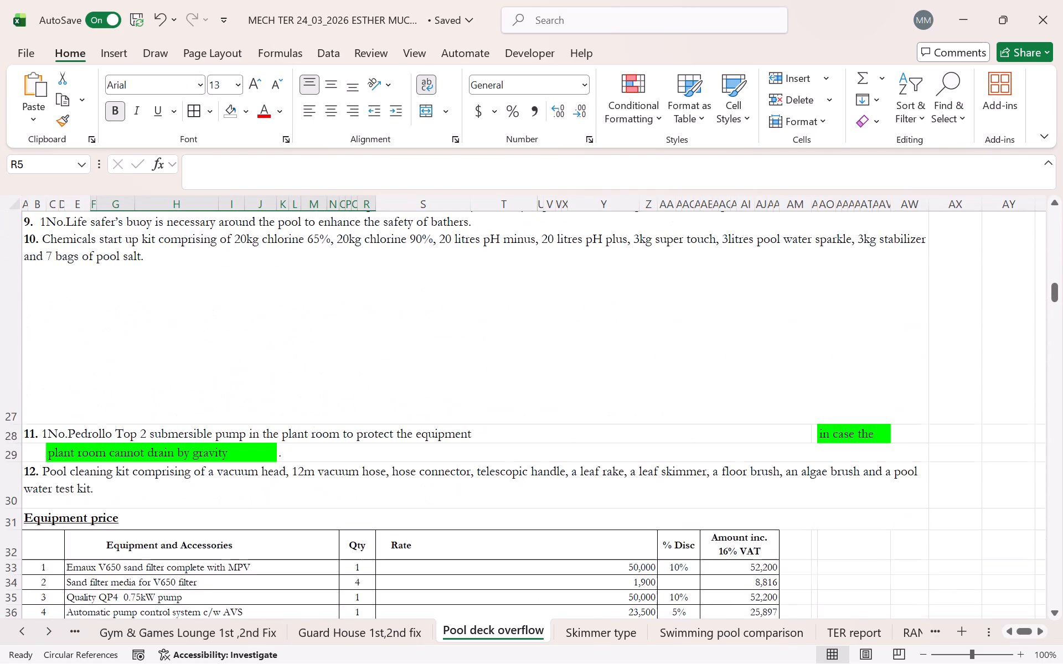
scroll(317, 359, down, 7)
scroll(317, 389, up, 12)
scroll(245, 398, up, 5)
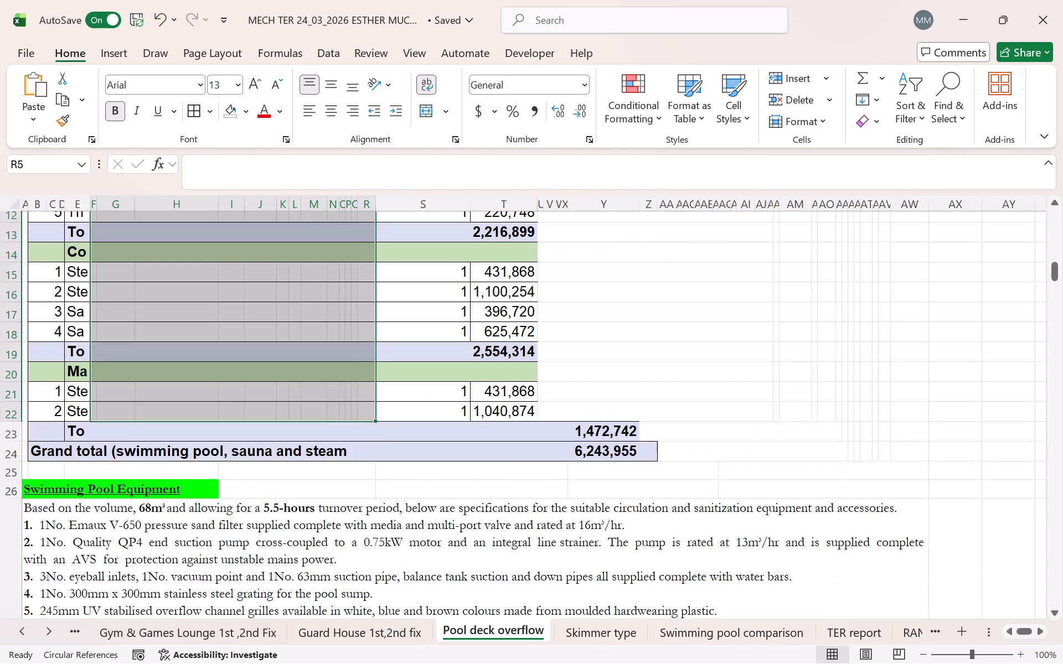
scroll(245, 398, up, 3)
click(792, 106)
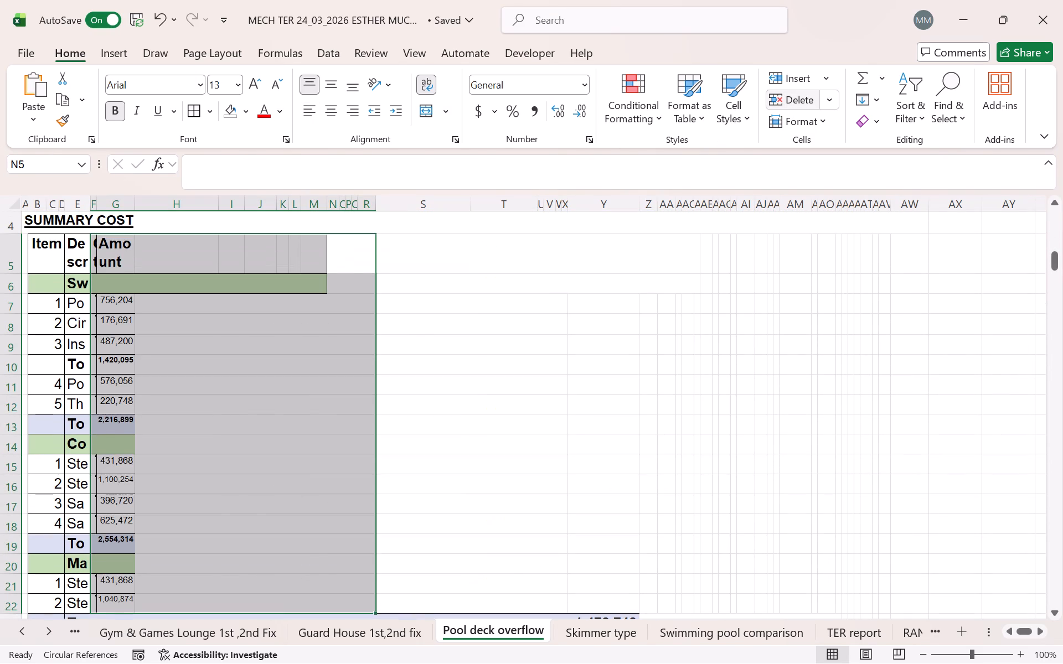
click(196, 358)
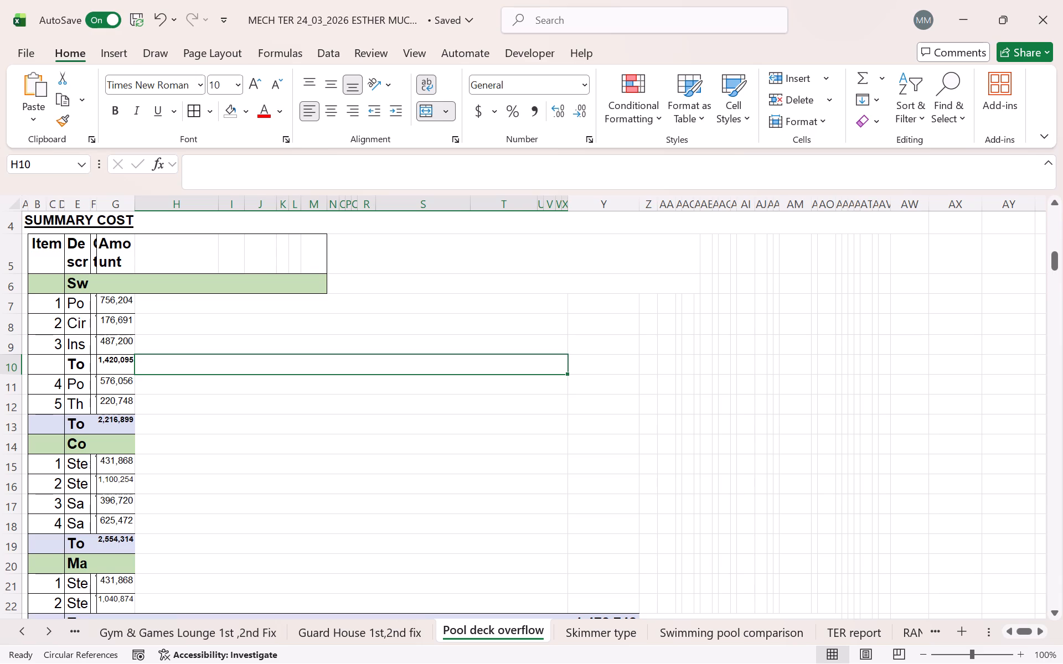
Autofit columns E, F and G to the table's descriptions, quantities and amounts.
double_click(89, 207)
double_click(301, 205)
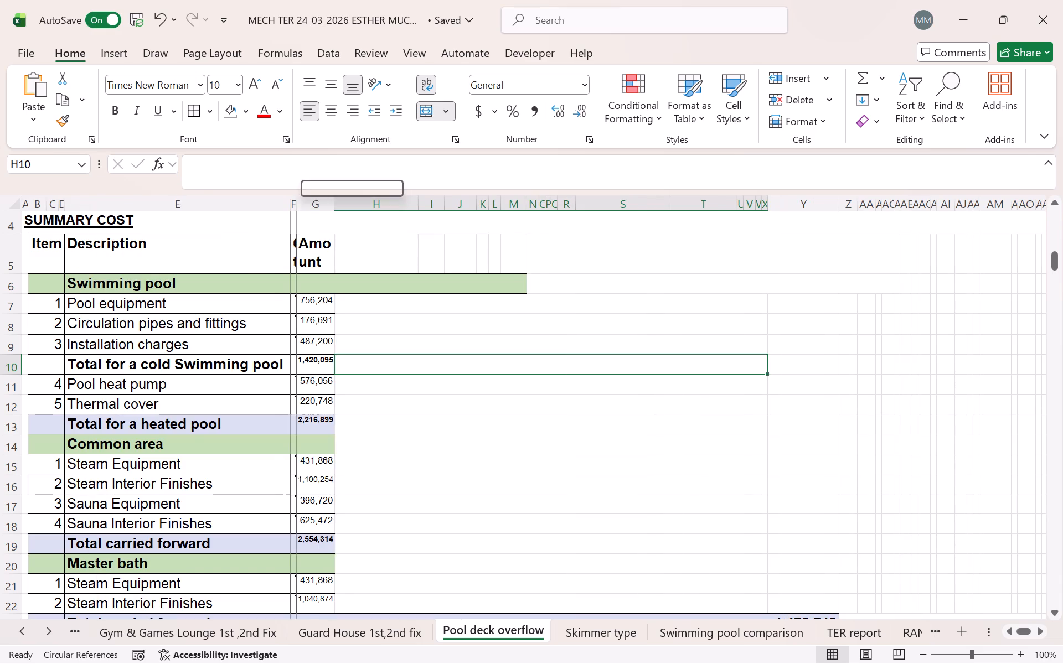
double_click(348, 210)
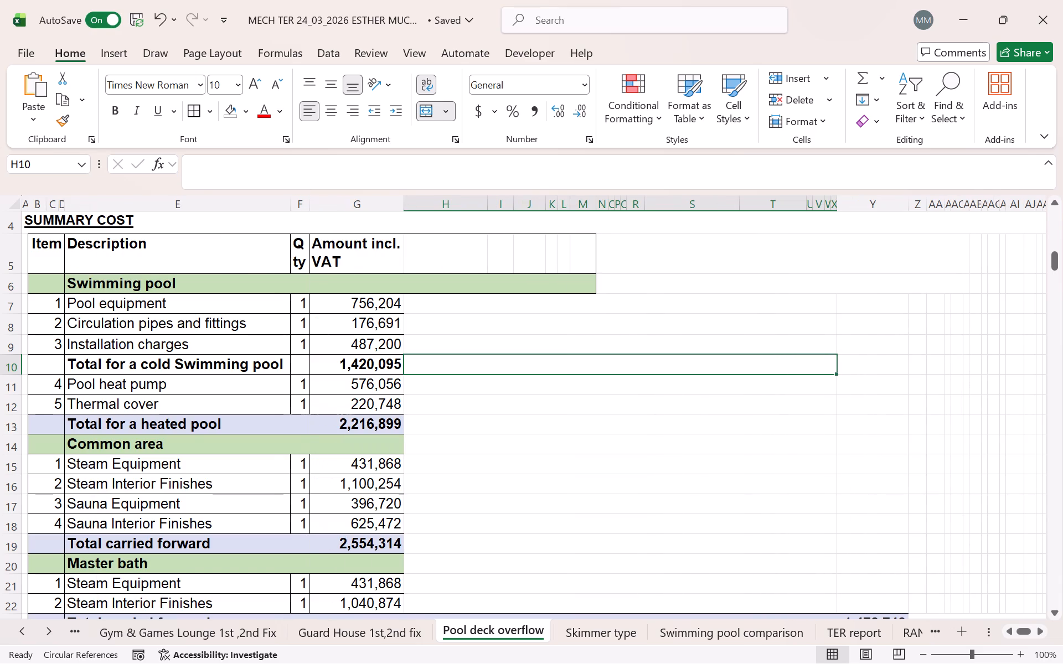
click(507, 398)
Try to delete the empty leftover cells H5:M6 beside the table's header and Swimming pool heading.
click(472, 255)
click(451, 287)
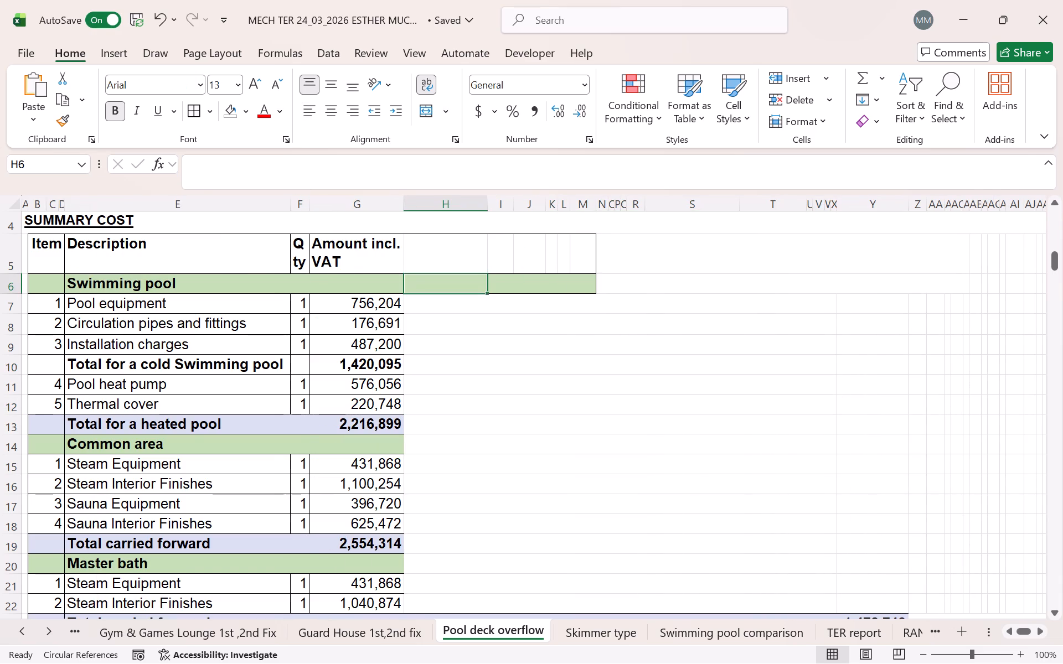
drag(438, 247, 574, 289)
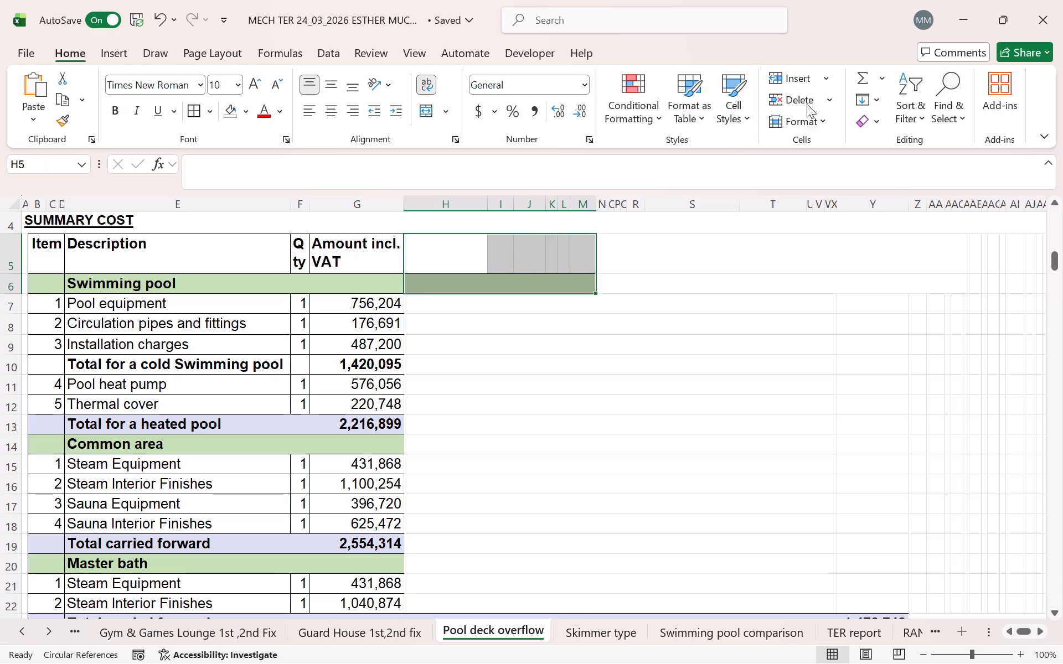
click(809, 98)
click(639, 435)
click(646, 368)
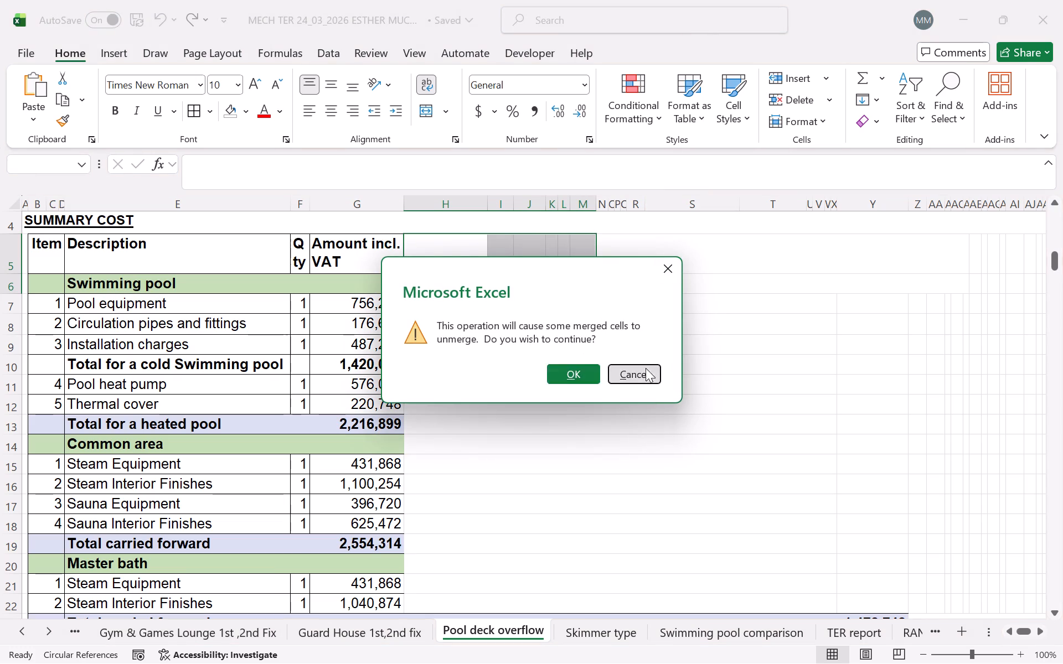
Merge and then unmerge the leftover cells H5:M6 beside the table's header and Swimming pool heading.
click(427, 107)
click(427, 107)
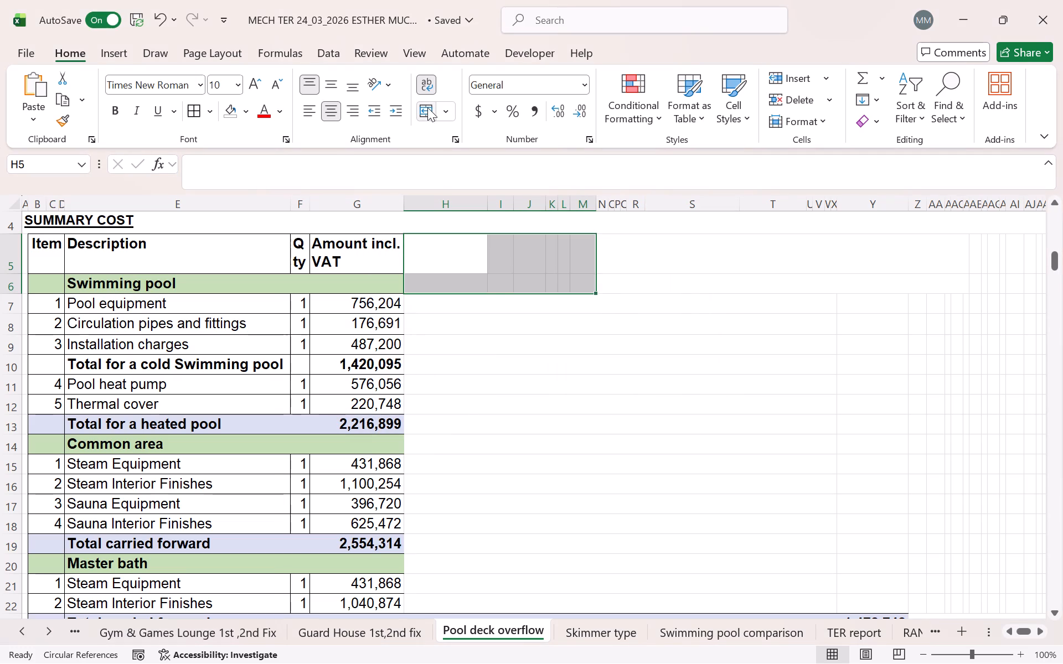
click(567, 371)
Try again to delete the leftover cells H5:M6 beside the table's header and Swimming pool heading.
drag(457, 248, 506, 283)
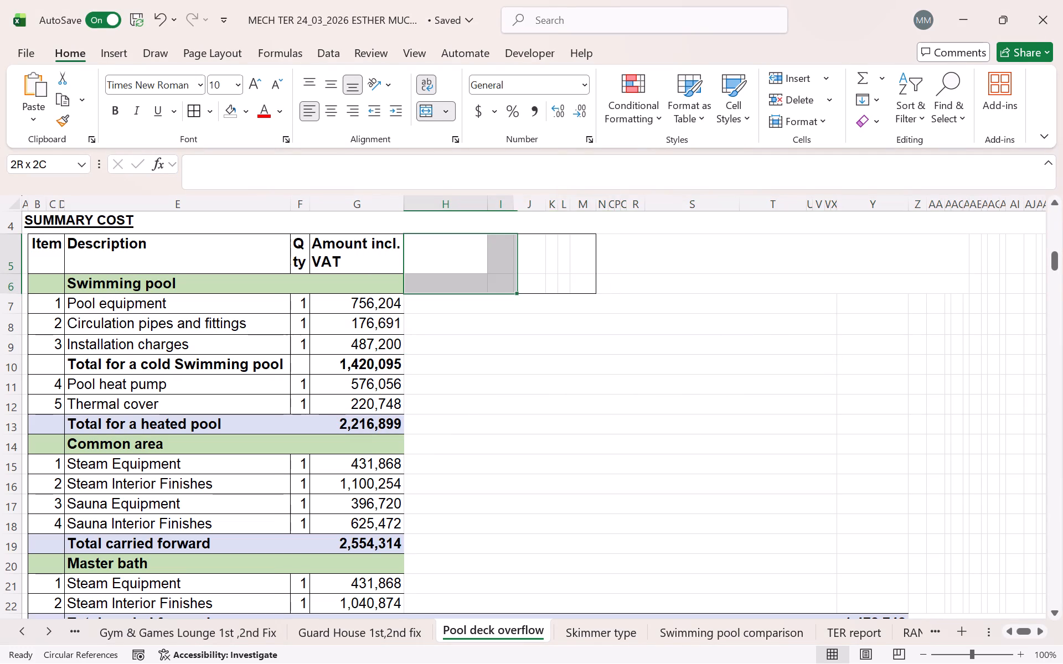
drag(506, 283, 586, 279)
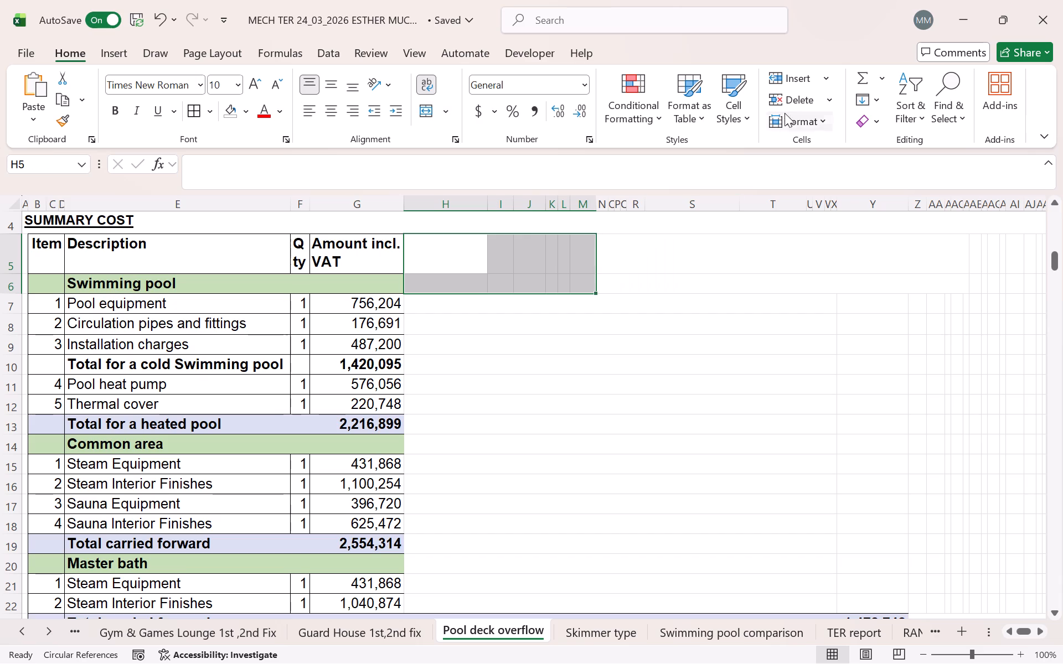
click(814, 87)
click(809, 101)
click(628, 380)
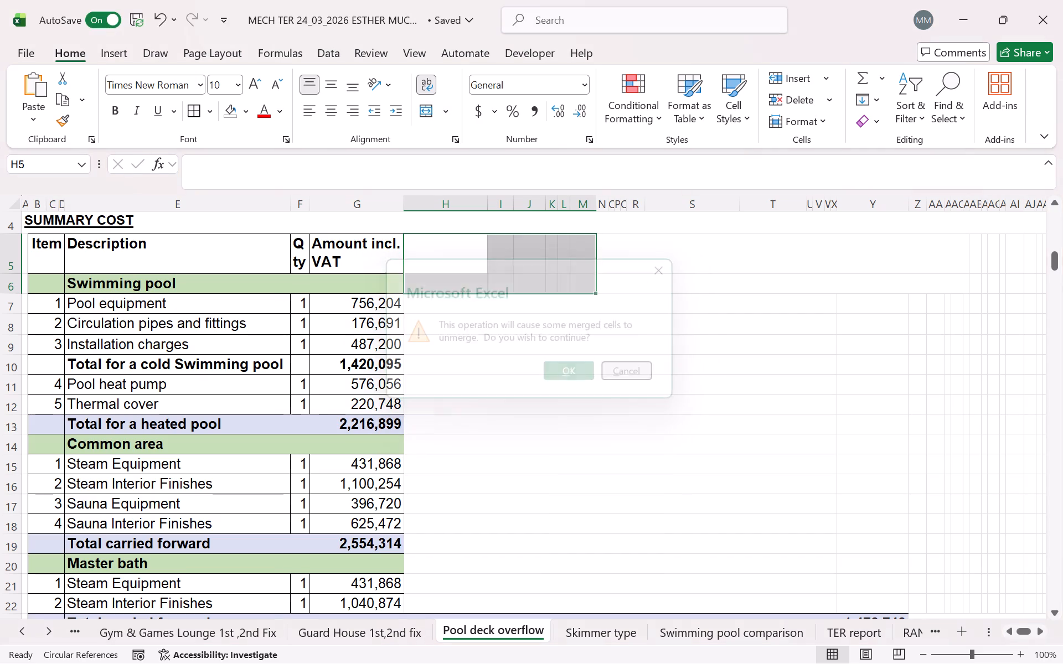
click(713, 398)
Unmerge the empty cells H8:X22 beside the summary cost amounts.
click(440, 268)
drag(504, 320, 607, 528)
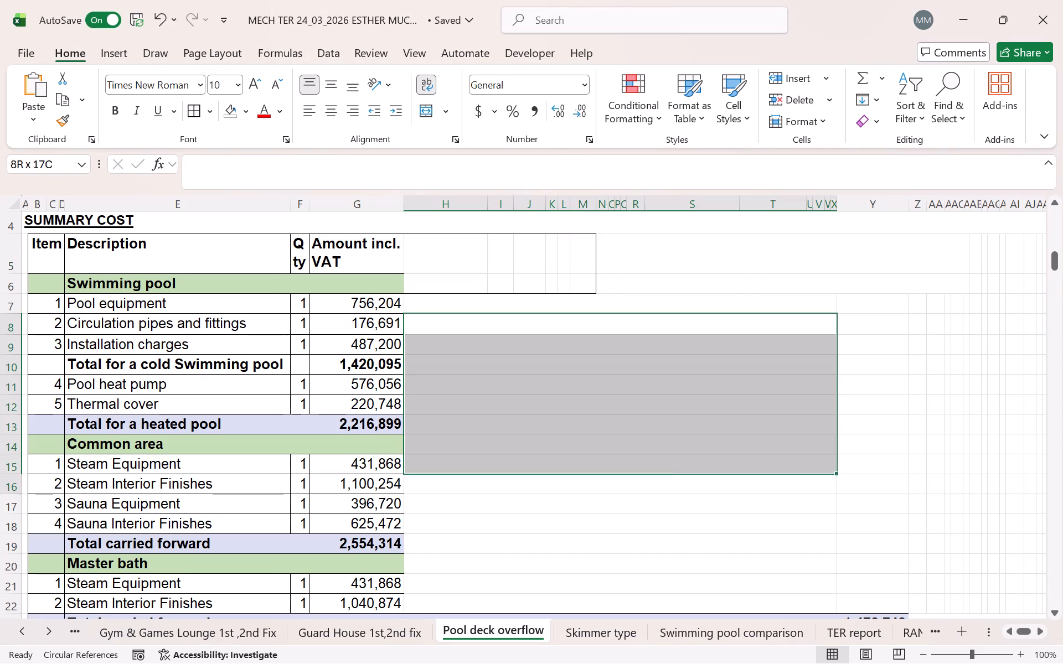
drag(607, 528, 633, 544)
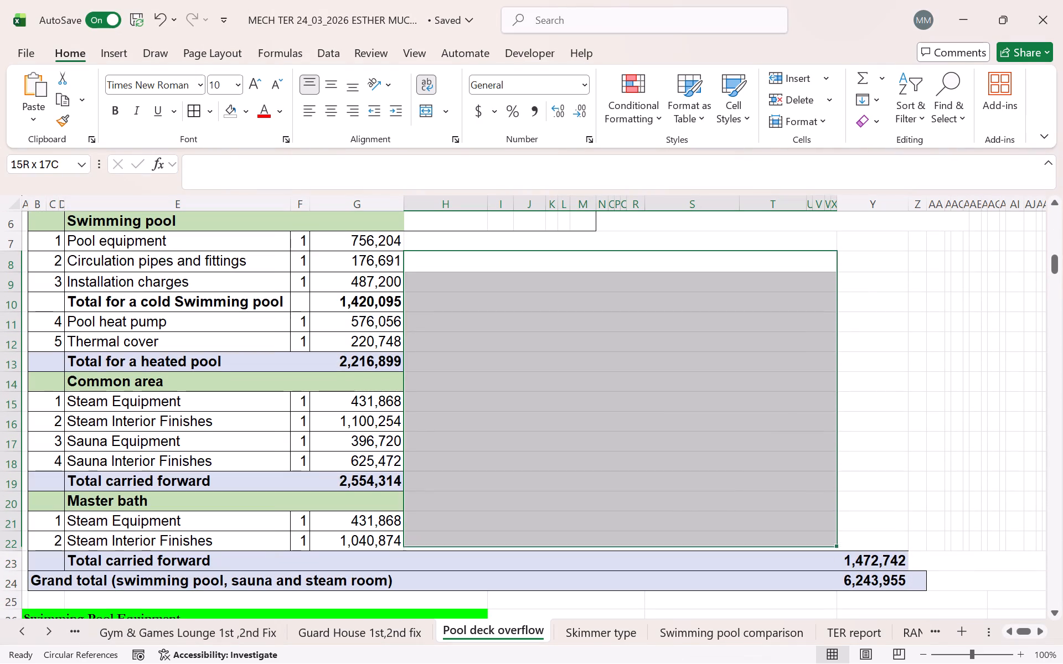
drag(633, 544, 633, 546)
click(425, 113)
drag(554, 429, 553, 424)
Unmerge the empty cells H7:X7 beside the Pool equipment amount.
click(451, 255)
click(452, 244)
click(429, 113)
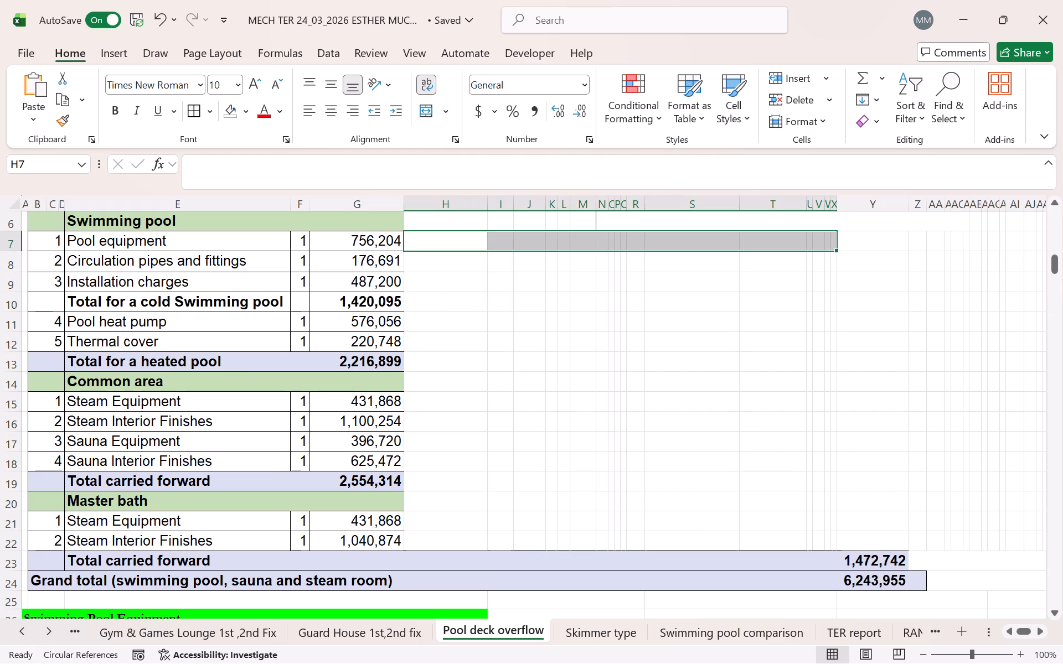
Delete the empty cells H5:L22 beside the summary cost table.
click(535, 391)
scroll(460, 284, up, 2)
drag(431, 276, 498, 470)
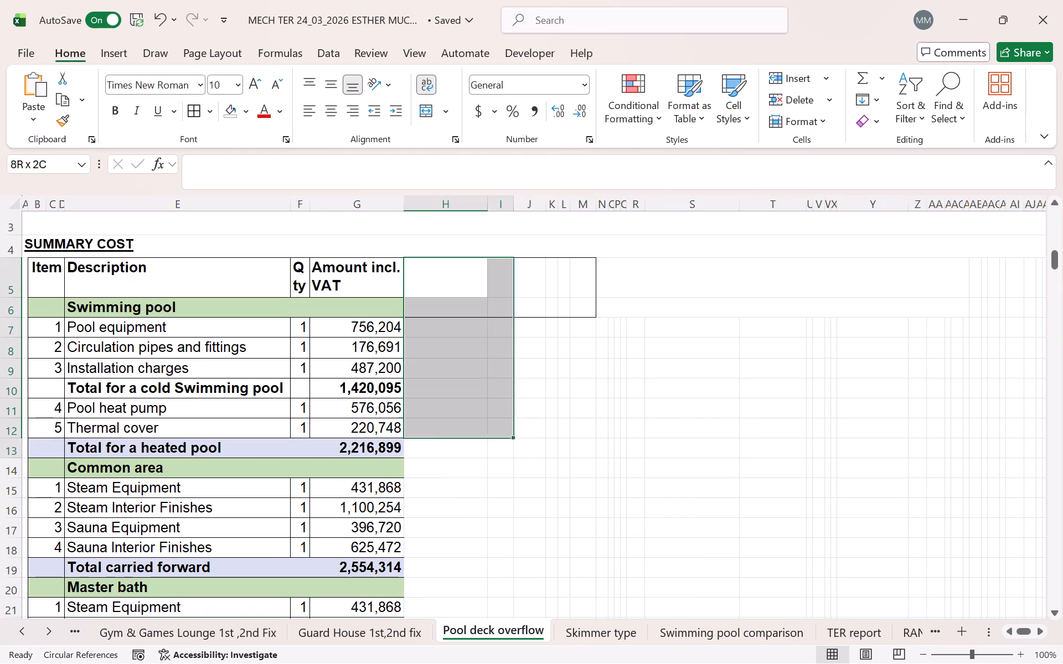
drag(498, 470, 563, 542)
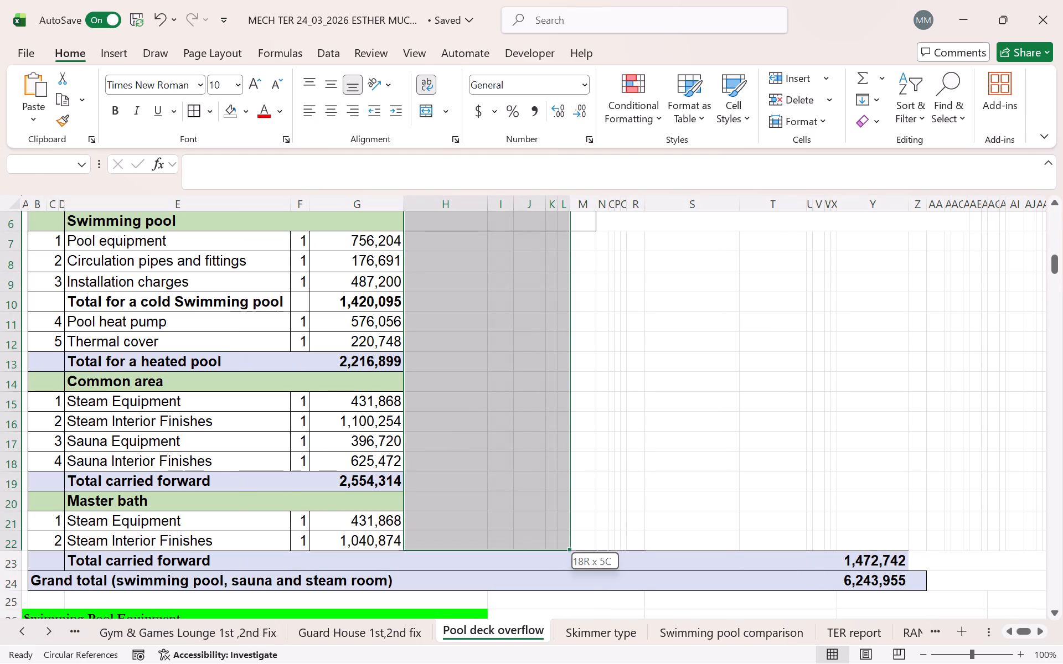
drag(563, 542, 562, 543)
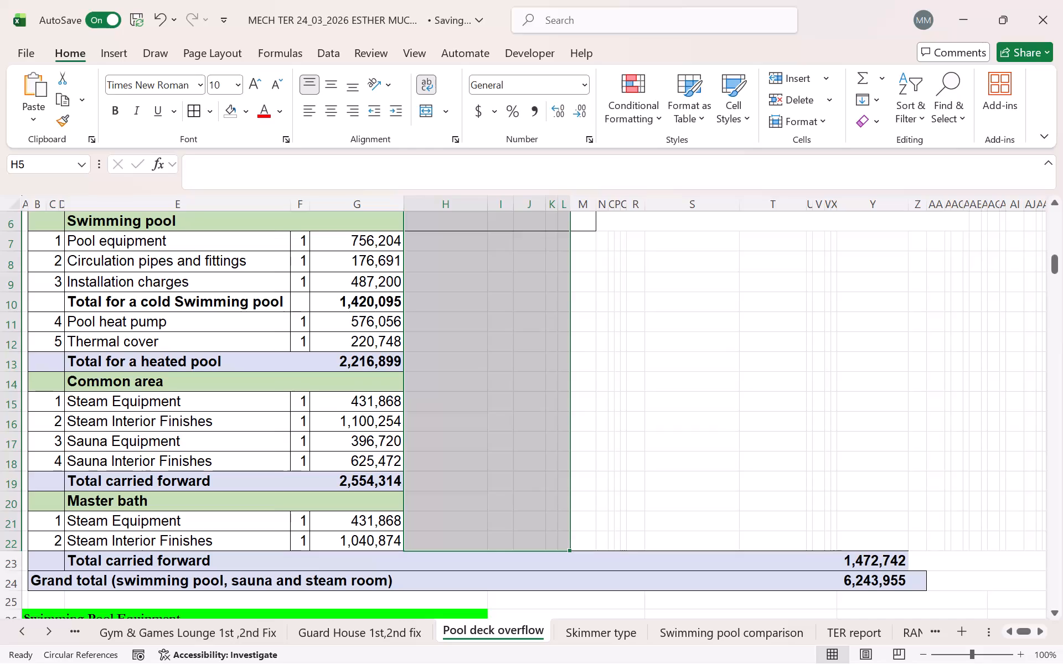
click(788, 96)
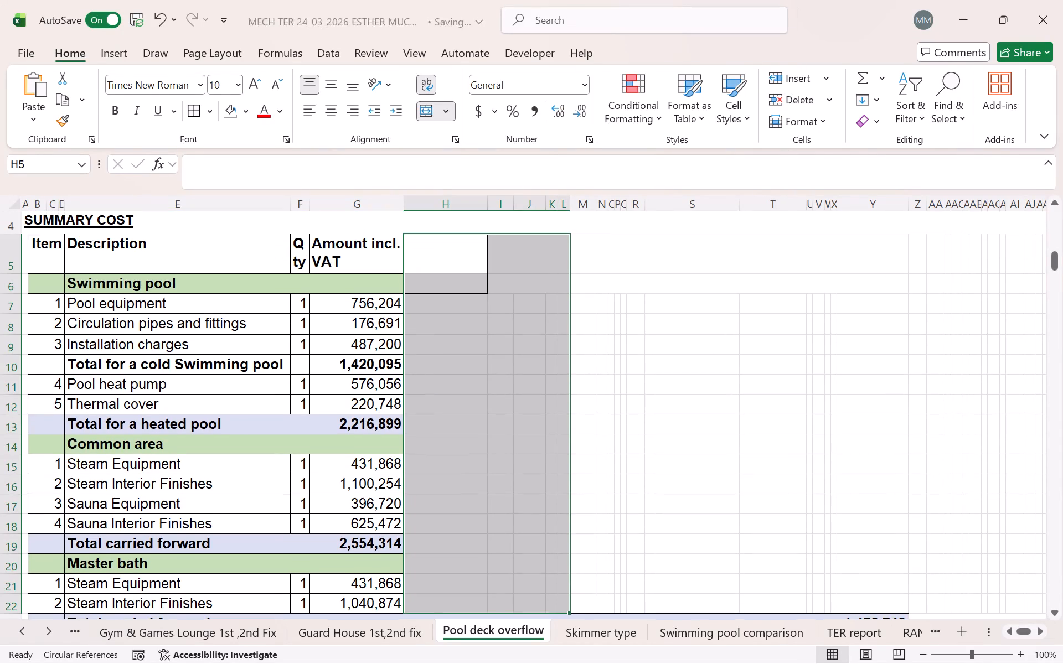
click(673, 419)
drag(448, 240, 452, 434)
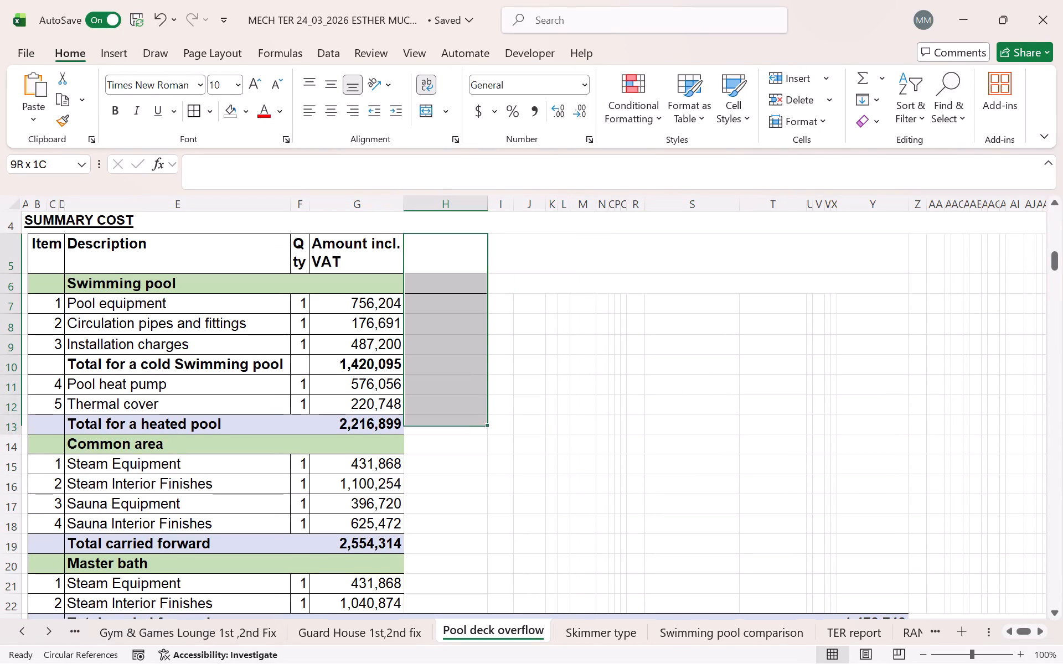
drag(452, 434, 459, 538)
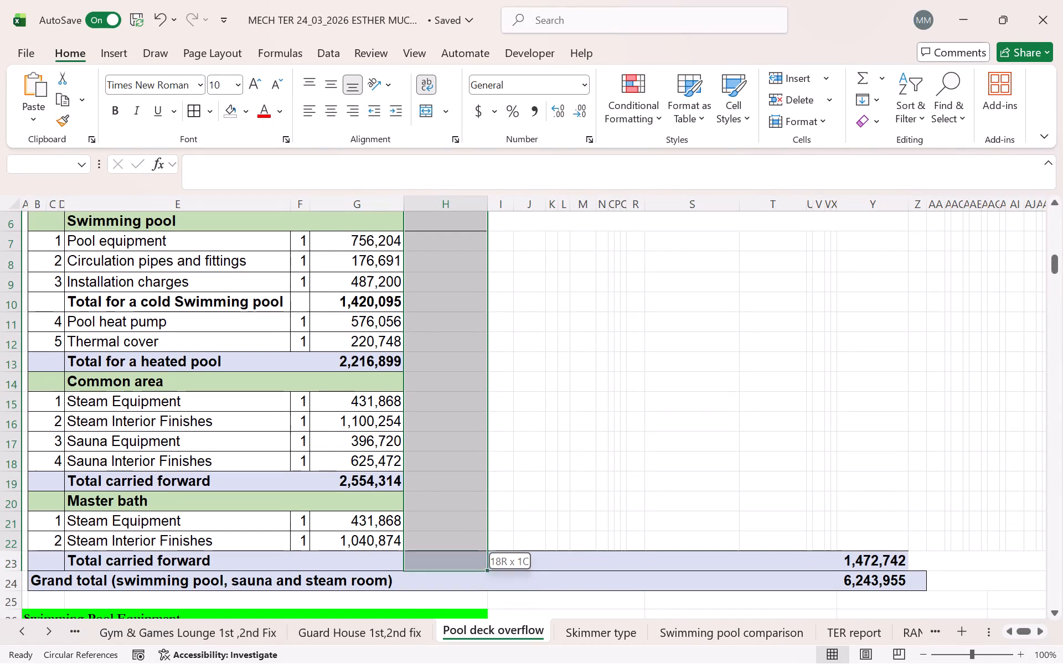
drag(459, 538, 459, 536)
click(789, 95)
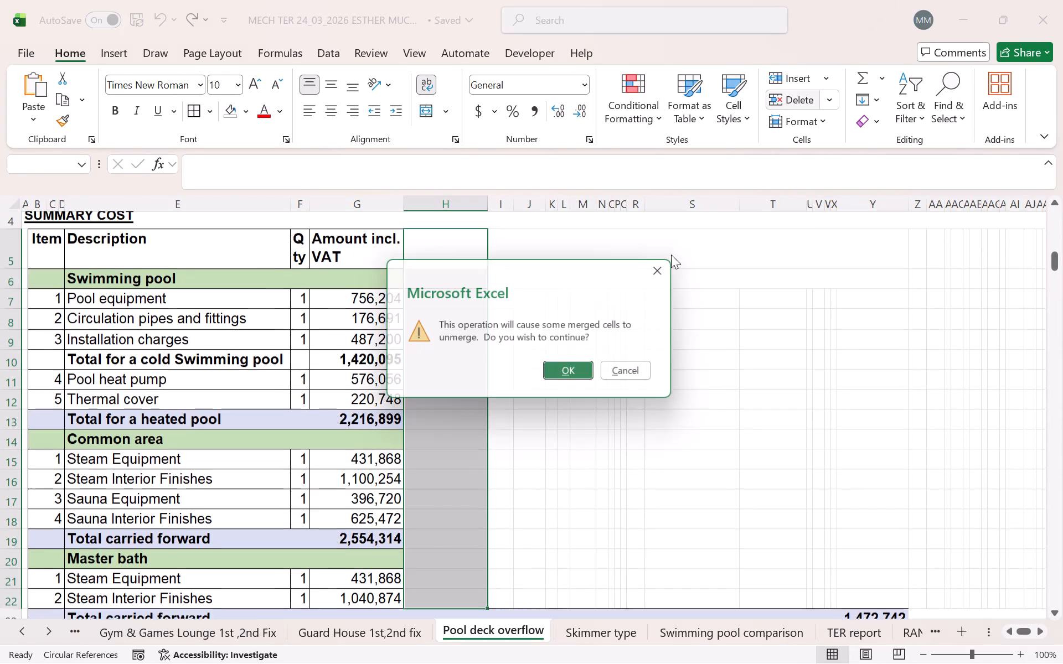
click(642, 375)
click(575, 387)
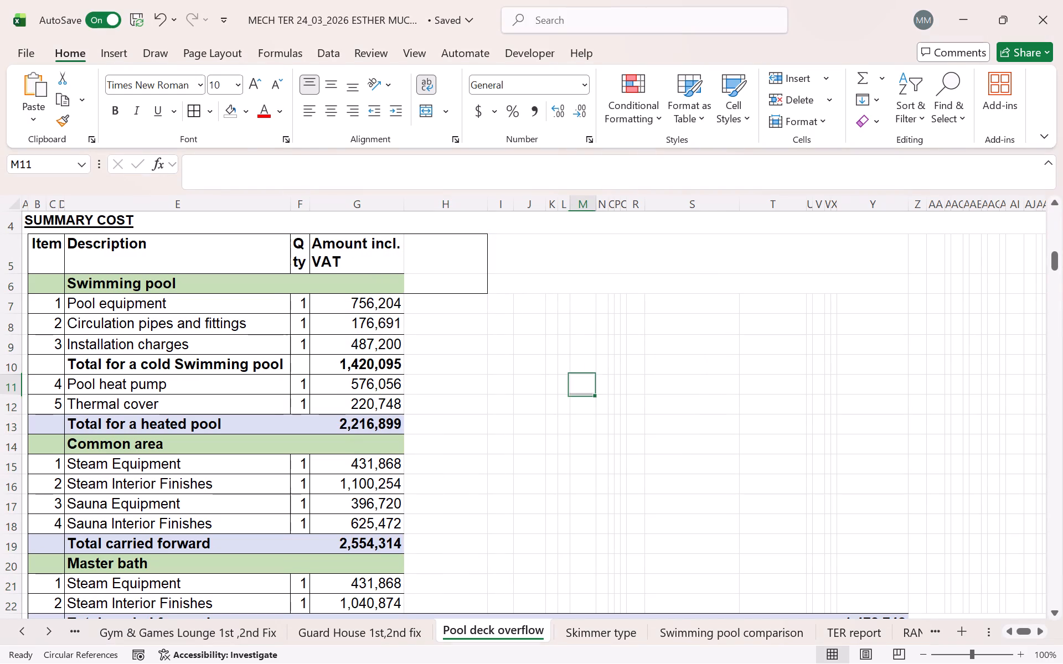
Examine the pool equipment, circulation pipes and fittings, and installation charges schedules below the summary cost table.
click(379, 343)
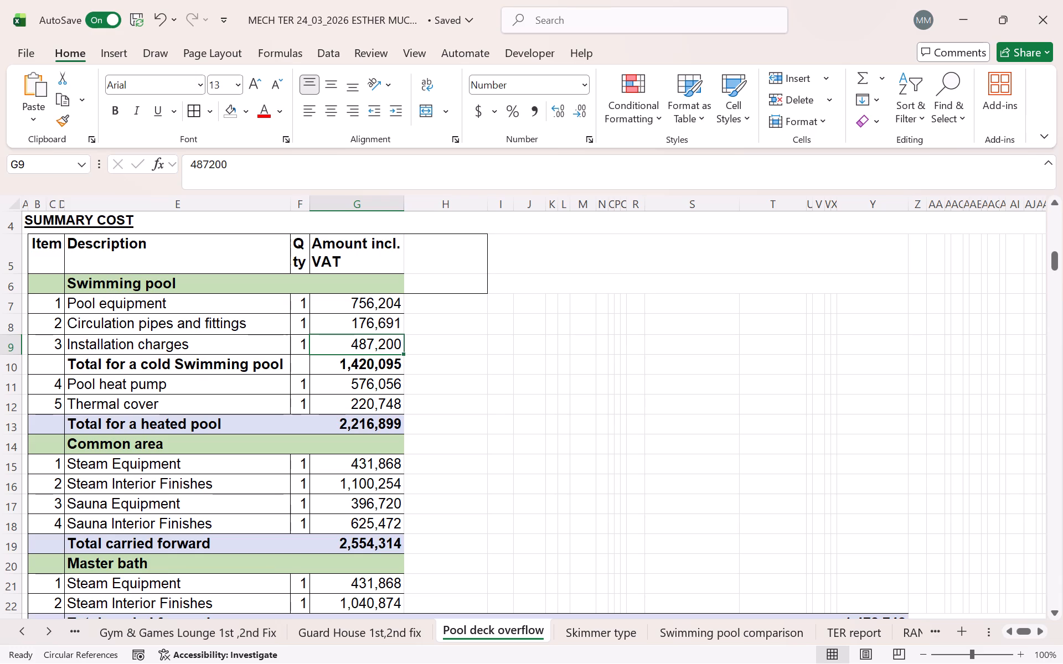
scroll(396, 361, down, 5)
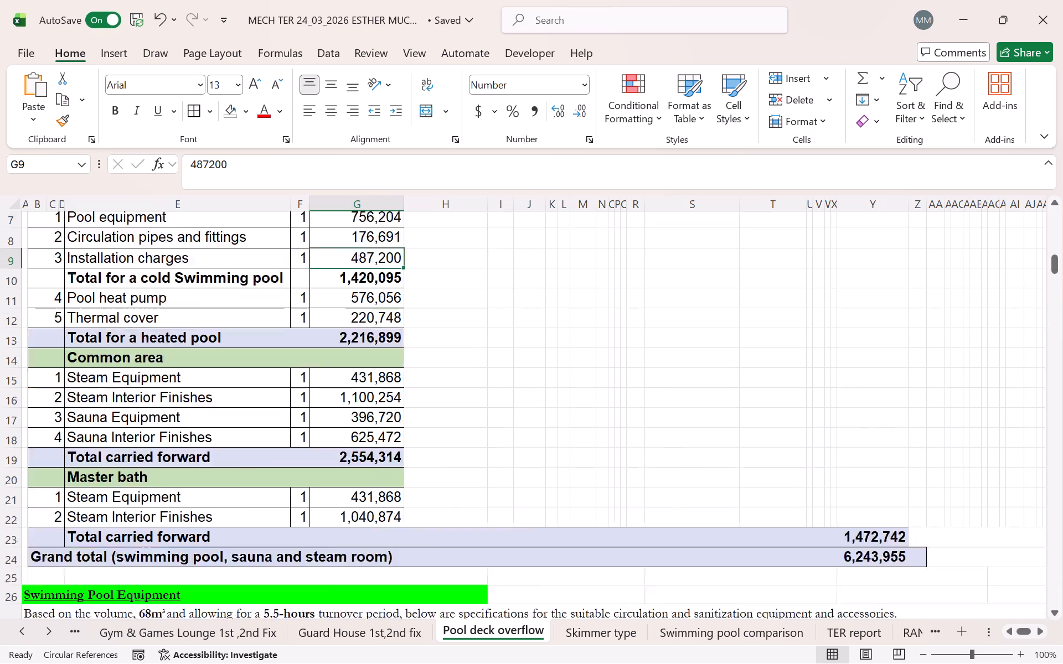
scroll(396, 361, down, 20)
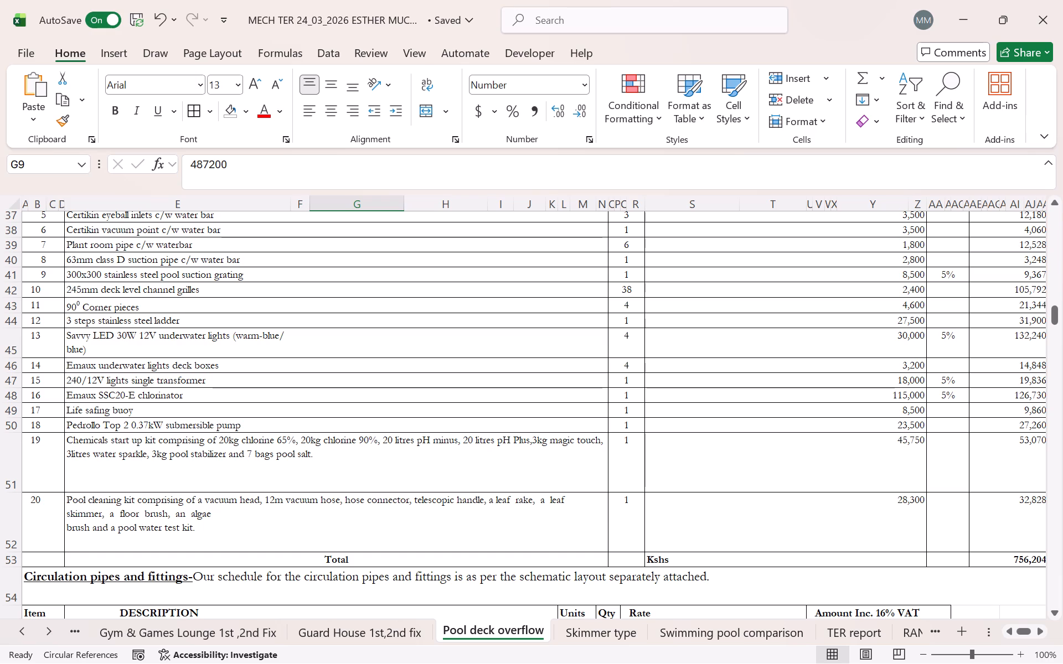
scroll(516, 428, down, 4)
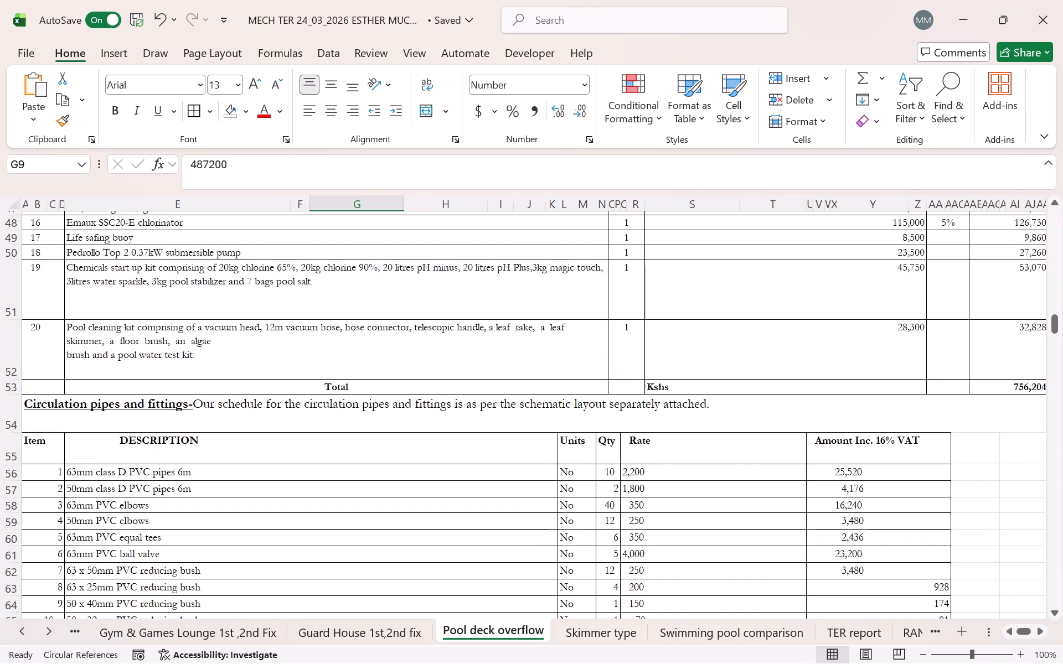
scroll(497, 394, down, 1)
scroll(535, 447, up, 6)
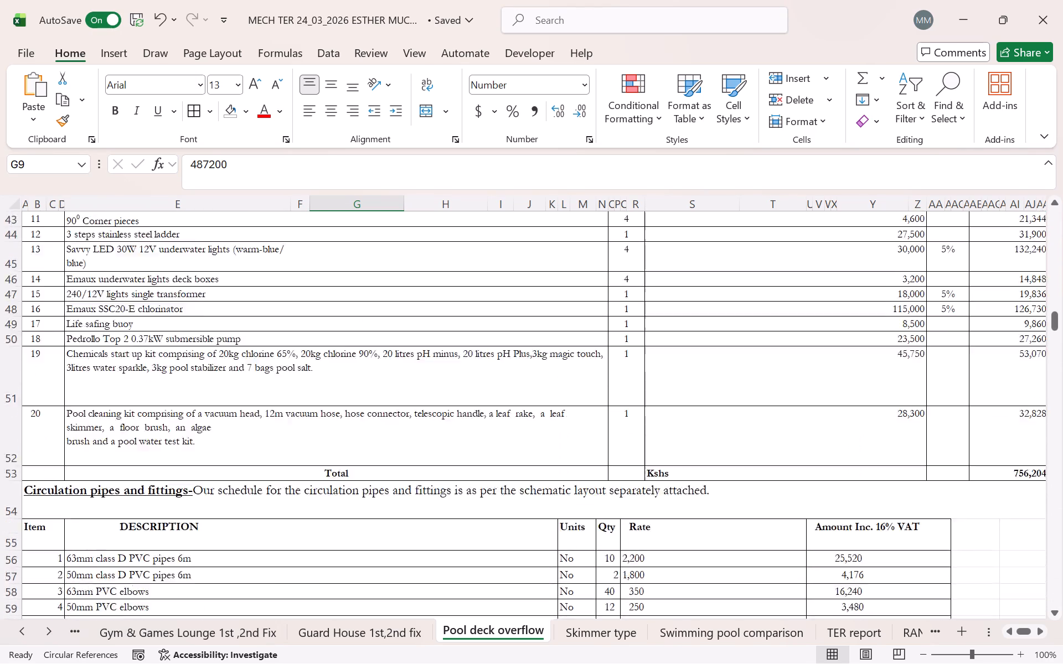
scroll(552, 453, up, 5)
scroll(551, 405, down, 5)
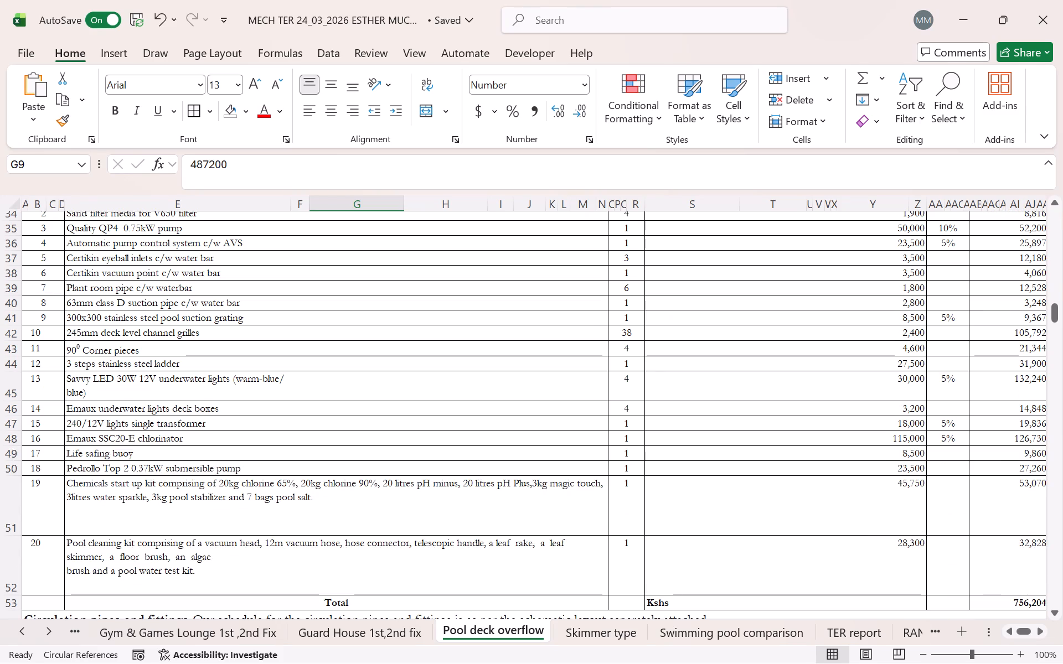
scroll(502, 355, down, 2)
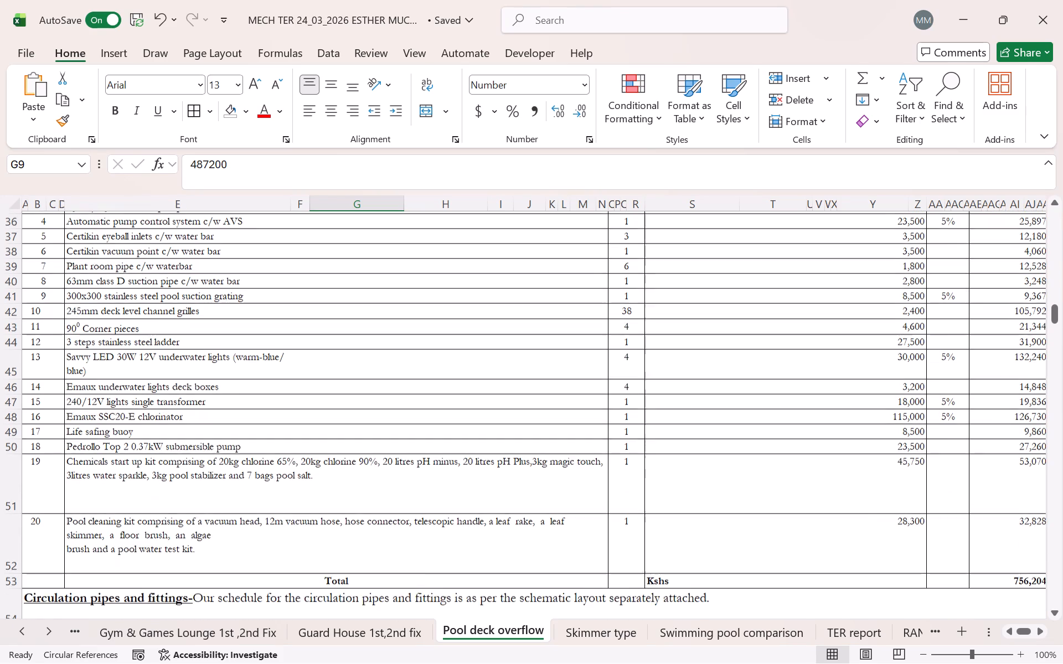
scroll(502, 355, down, 4)
scroll(262, 421, down, 1)
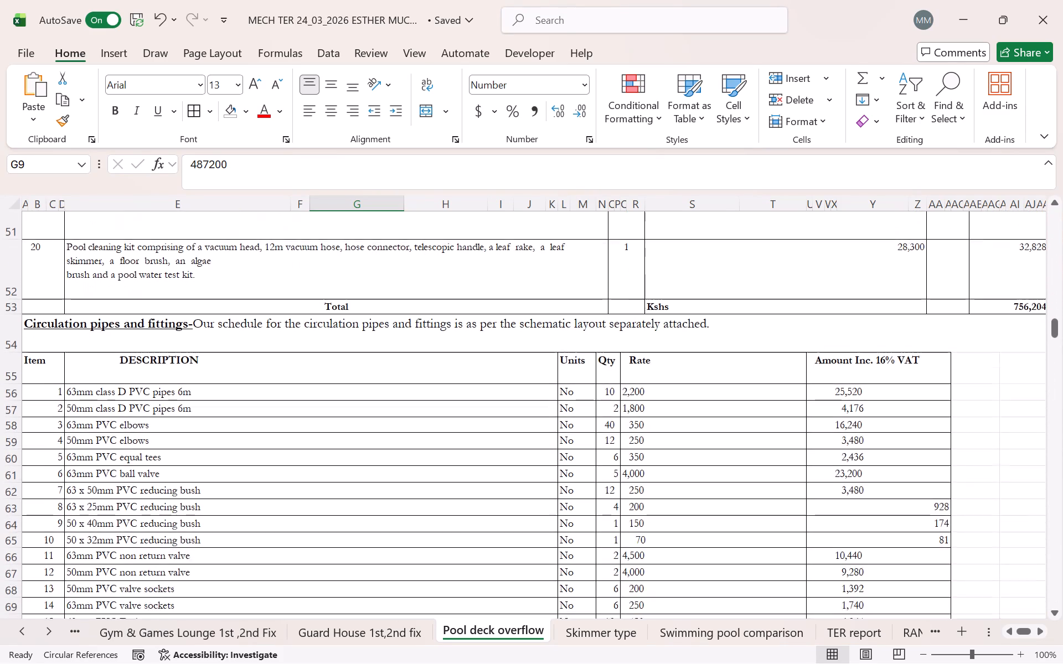
scroll(262, 421, down, 1)
scroll(384, 450, down, 2)
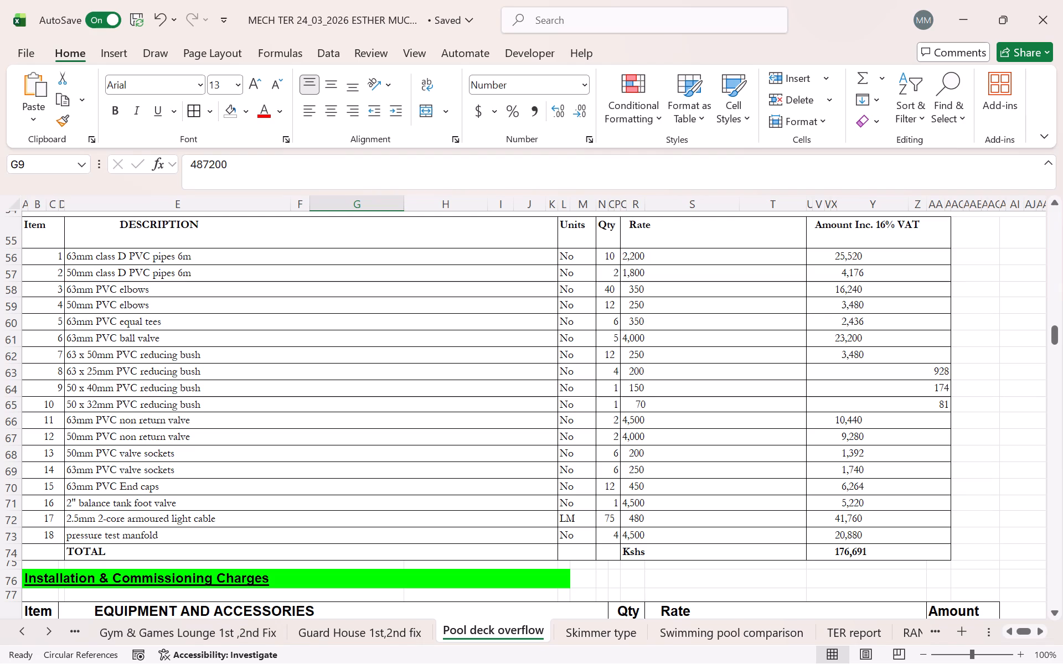
scroll(492, 465, up, 4)
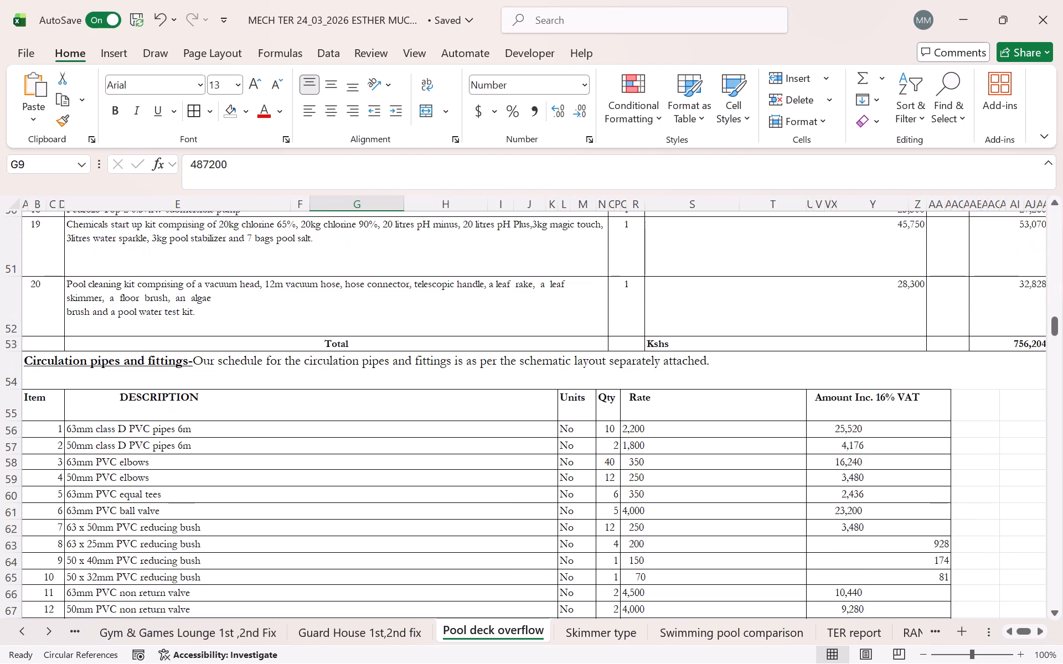
scroll(492, 463, down, 3)
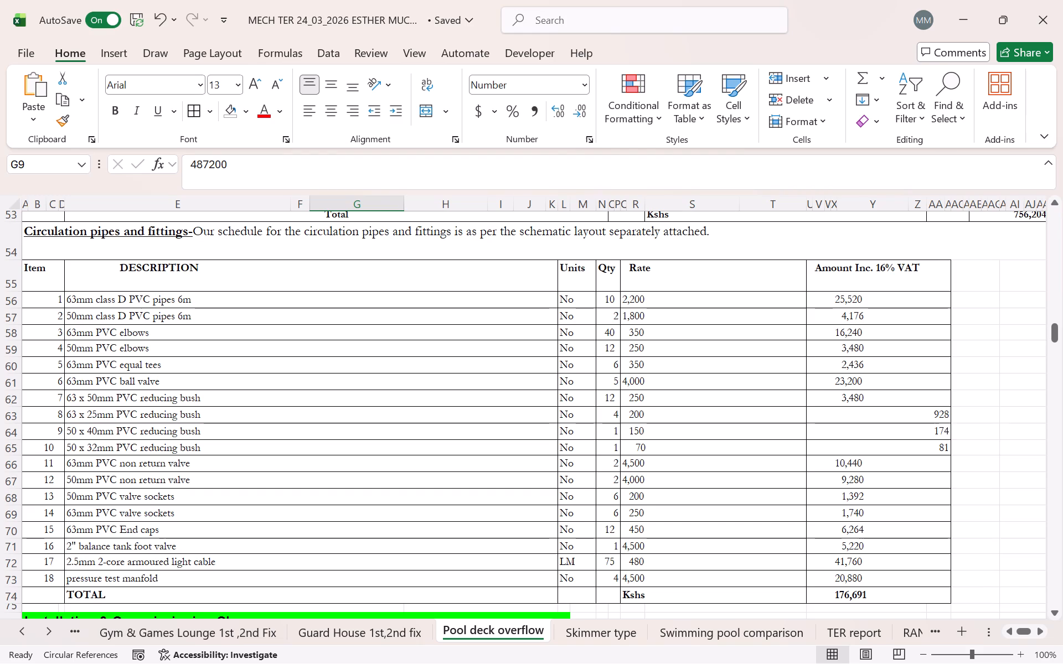
scroll(492, 463, down, 1)
scroll(493, 464, up, 3)
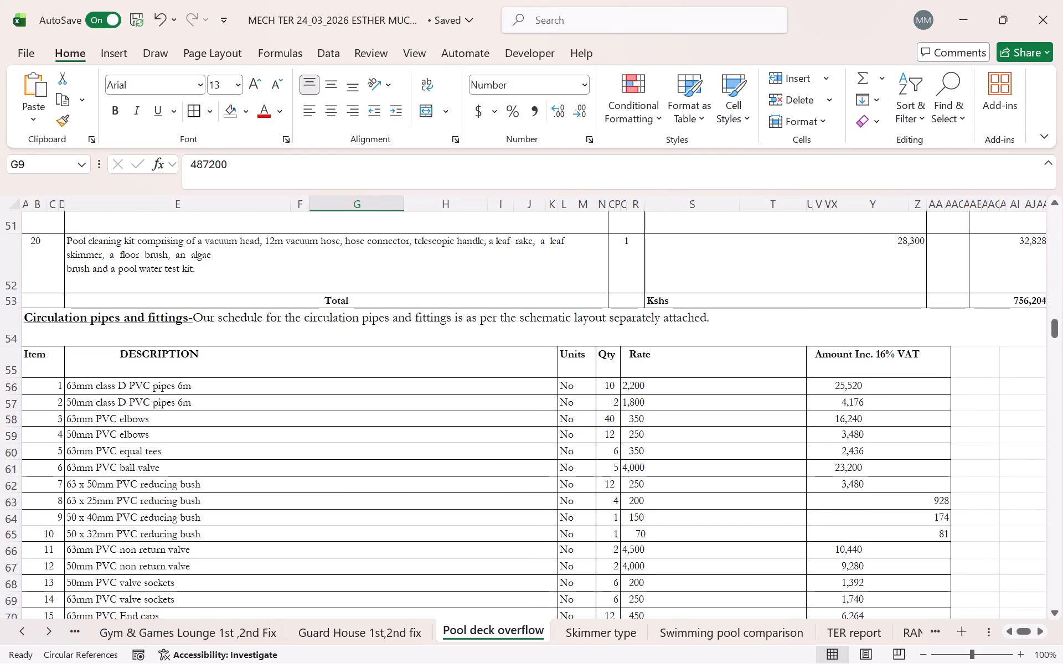
scroll(654, 339, down, 9)
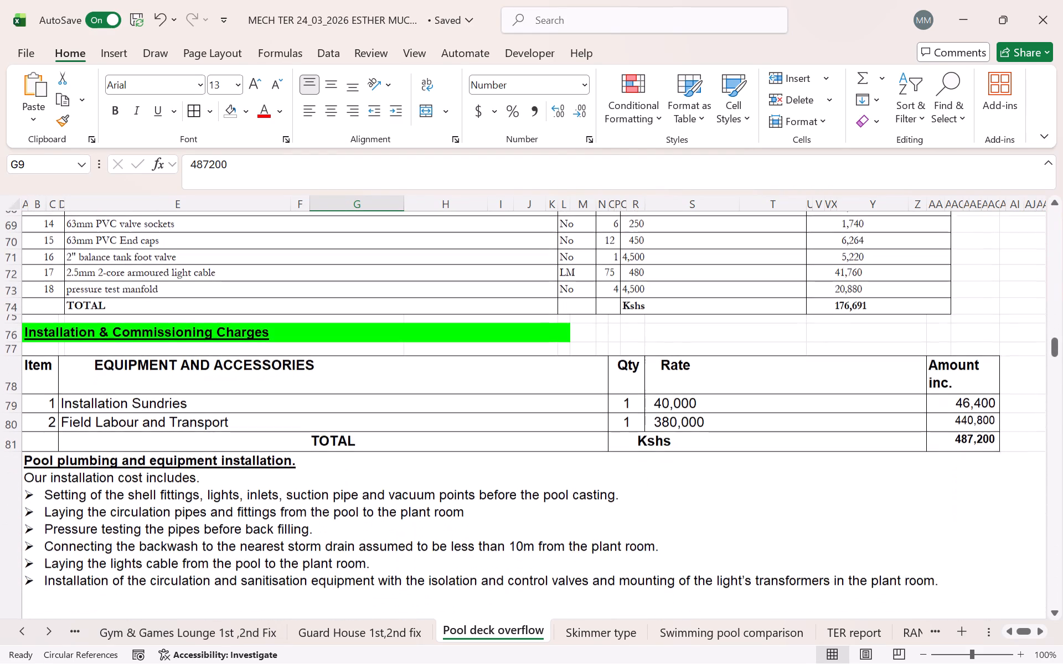
scroll(488, 375, up, 14)
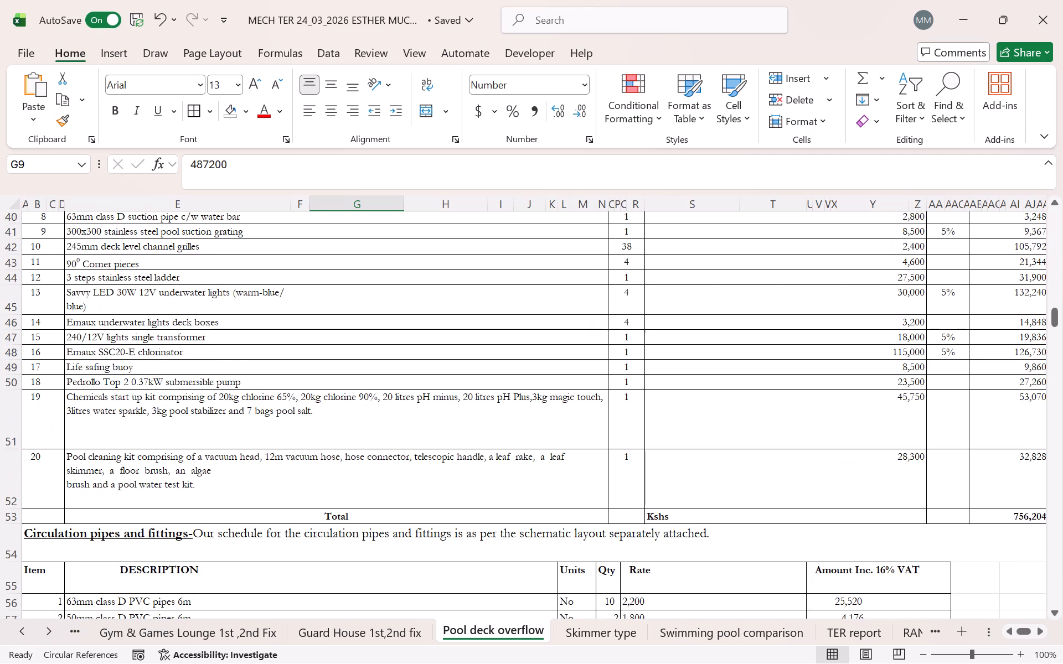
scroll(477, 376, up, 2)
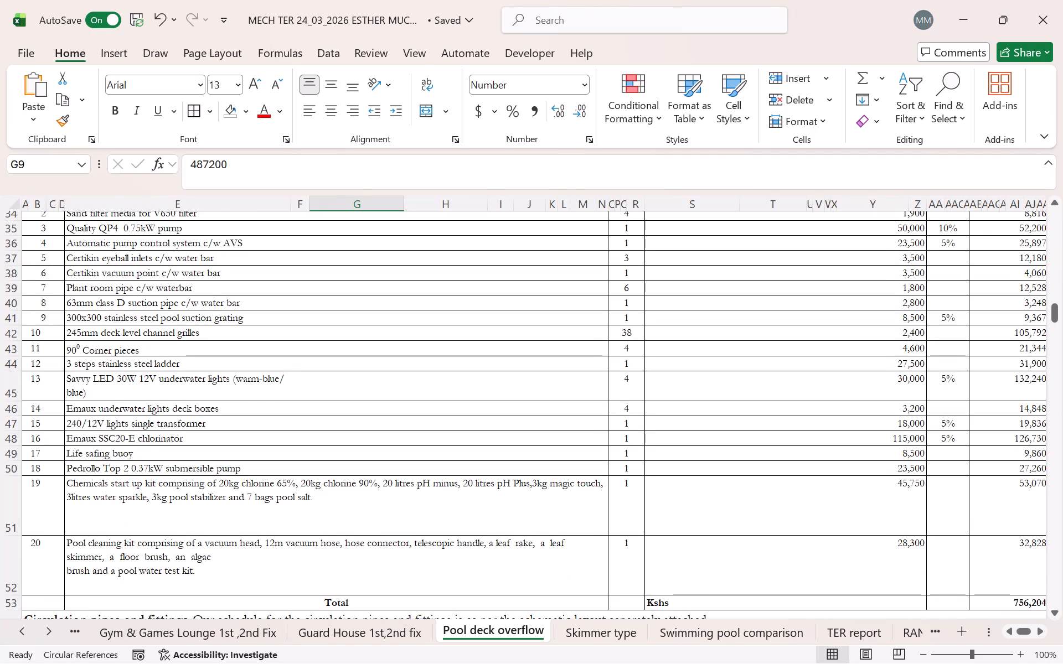
scroll(477, 376, up, 1)
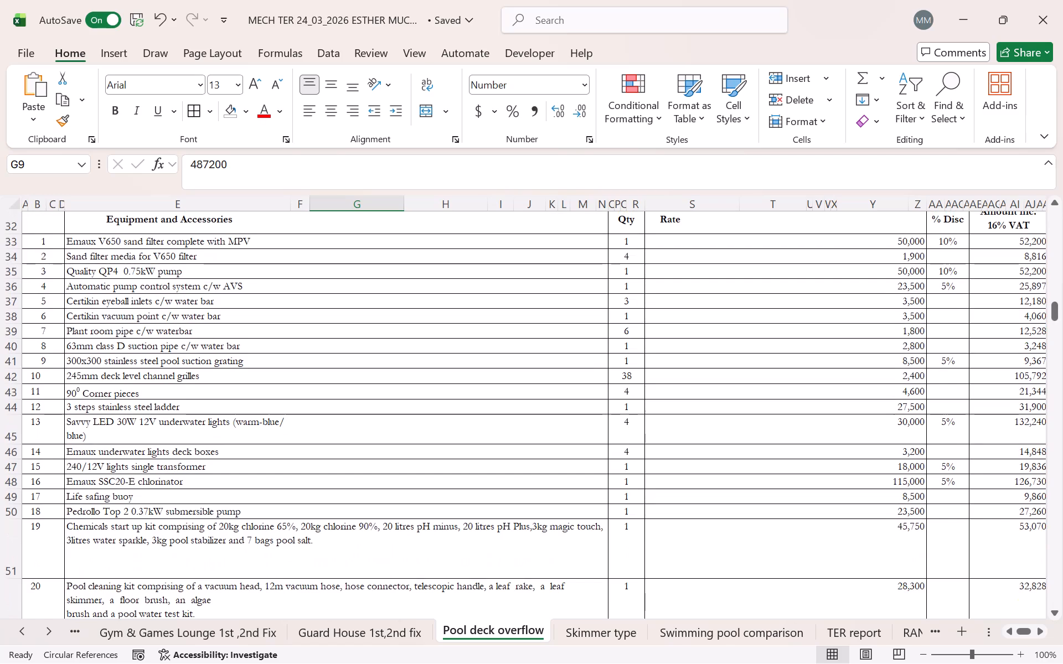
Examine the pool heat pump schedule and return to the summary cost table.
scroll(477, 376, down, 19)
scroll(477, 376, down, 6)
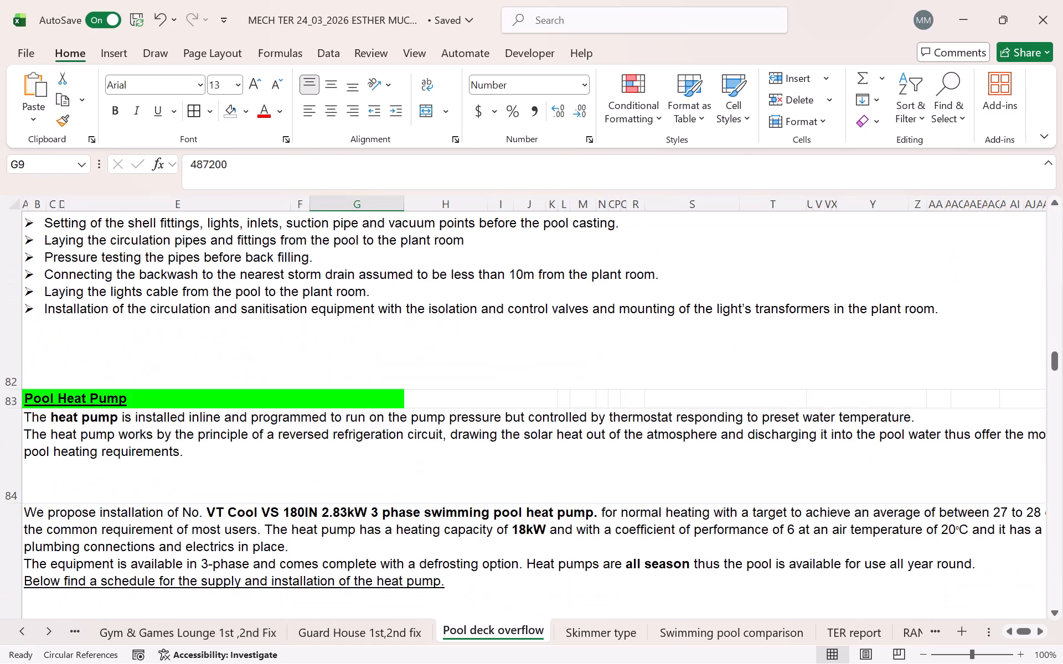
scroll(477, 376, down, 8)
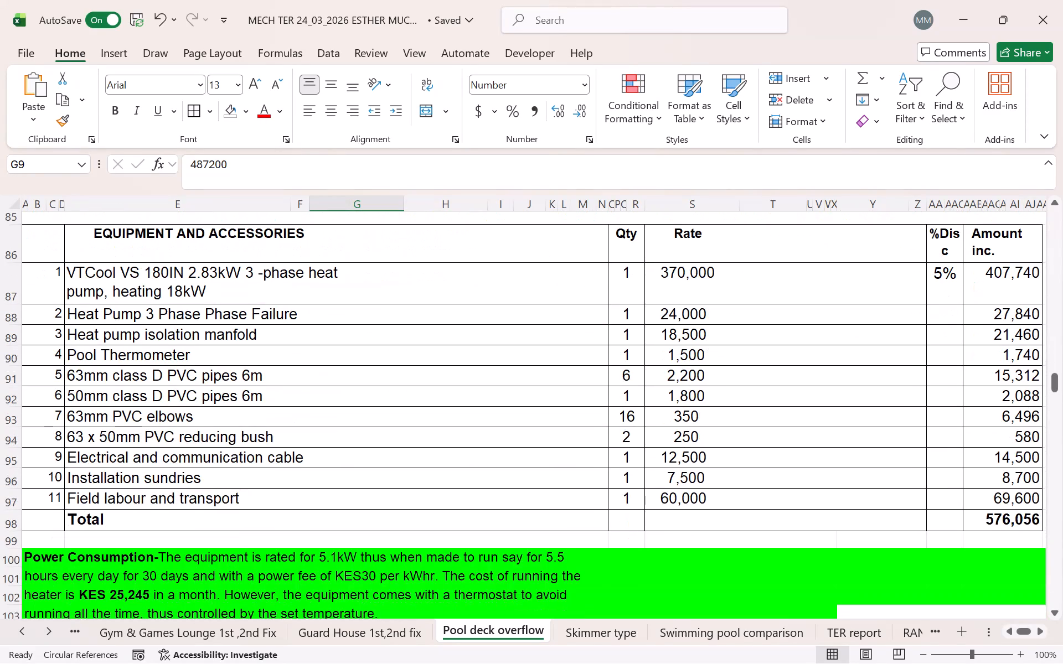
scroll(459, 376, up, 6)
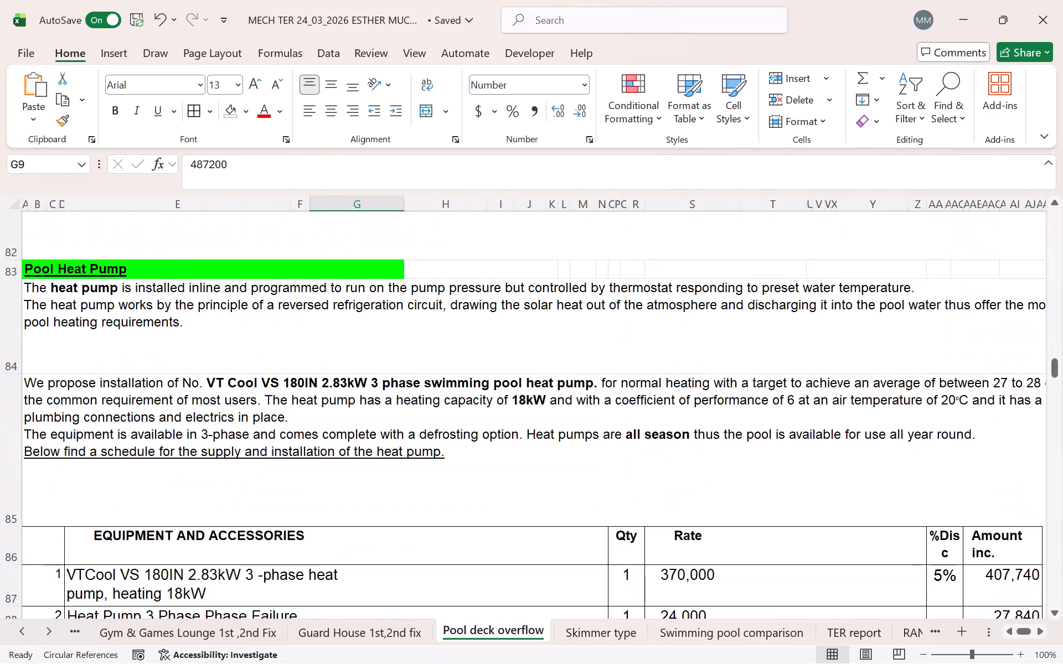
scroll(459, 376, up, 18)
scroll(458, 375, up, 7)
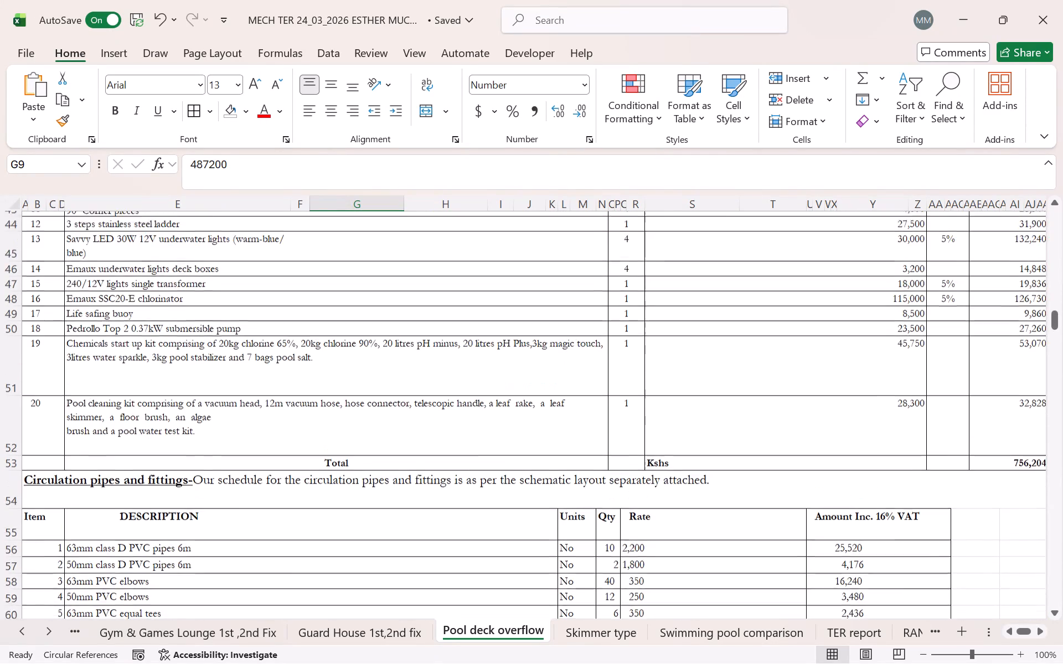
scroll(458, 375, up, 10)
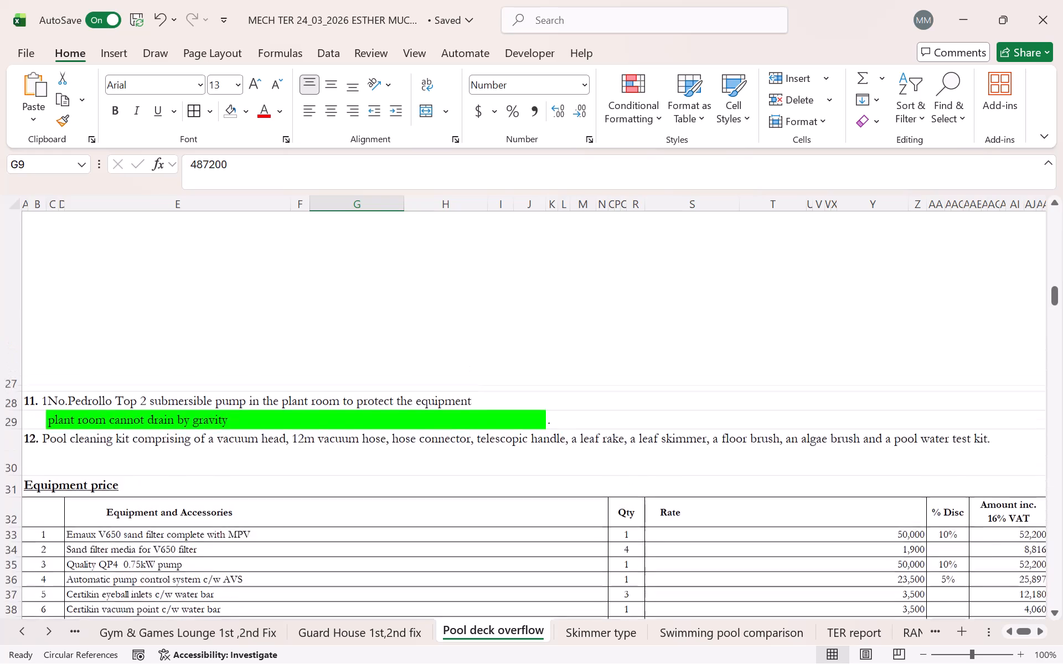
scroll(458, 375, up, 6)
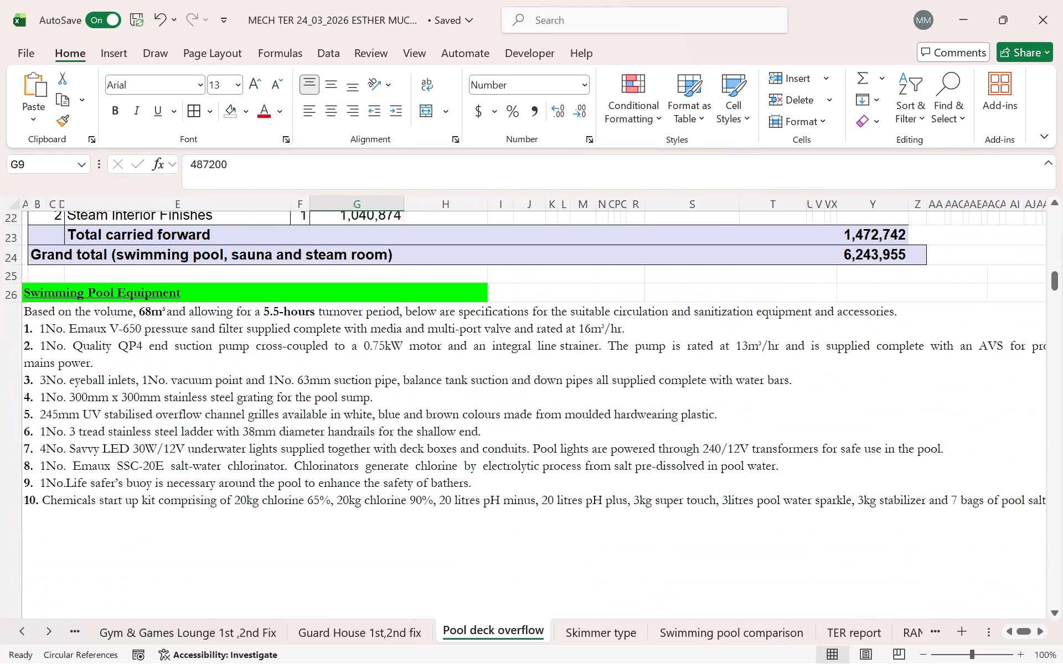
scroll(603, 392, up, 7)
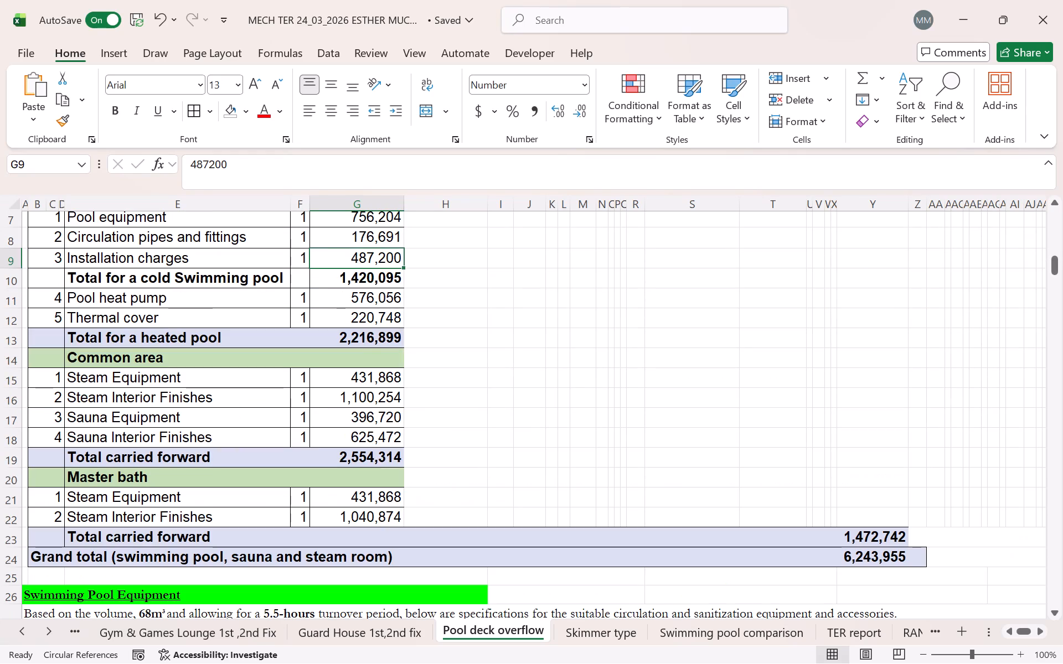
Recheck the equipment, pipes and installation schedules below the summary against its layout.
click(649, 530)
scroll(496, 373, down, 2)
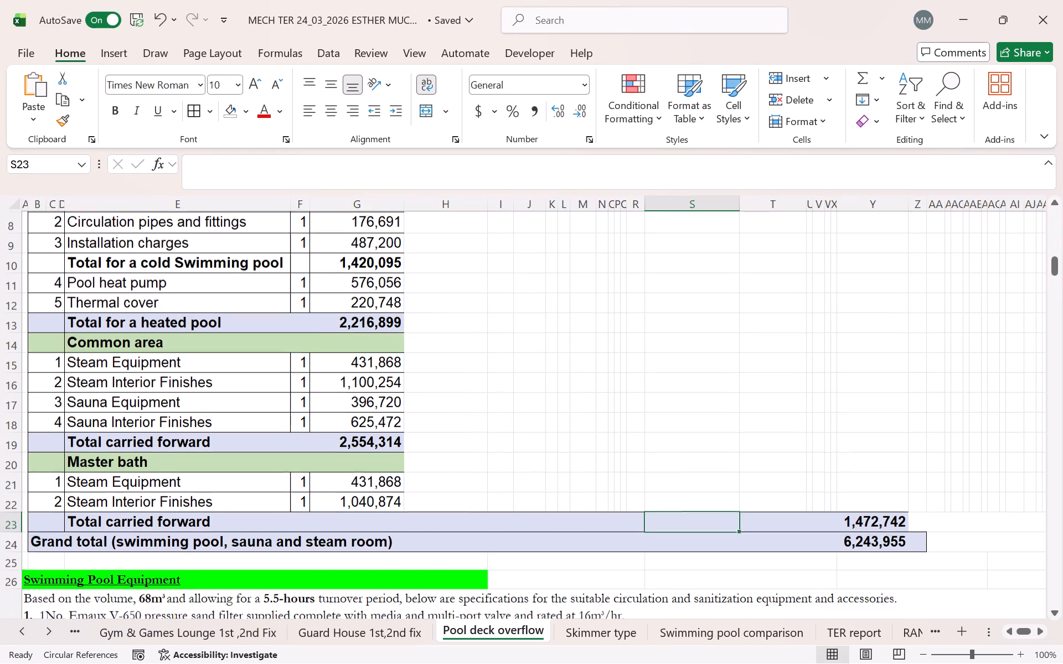
scroll(496, 373, down, 2)
scroll(496, 373, down, 20)
scroll(496, 373, down, 4)
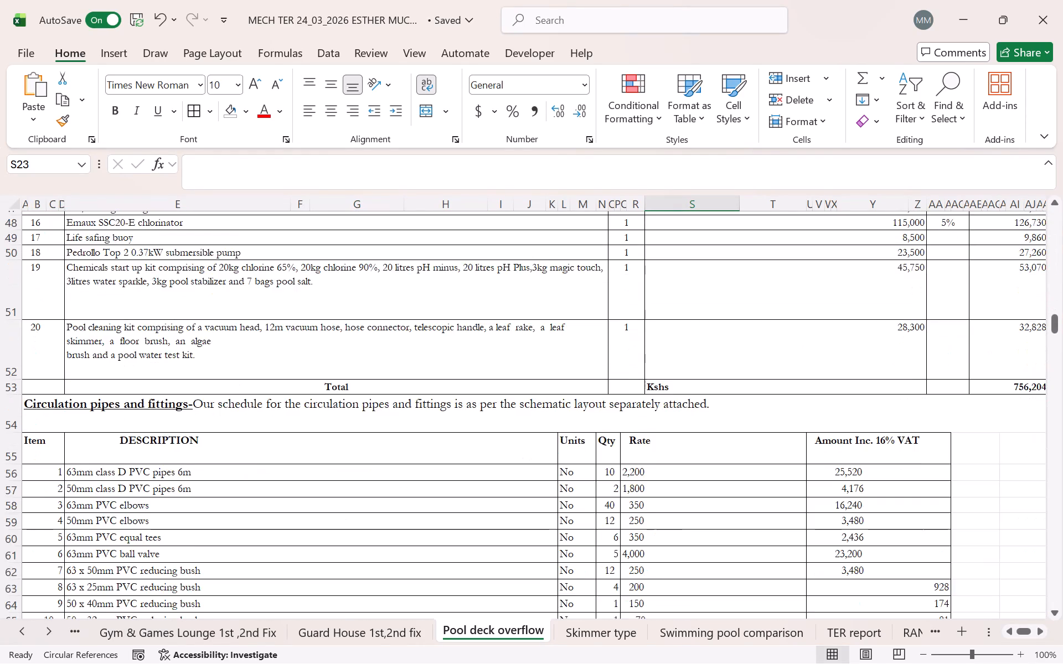
scroll(496, 373, down, 9)
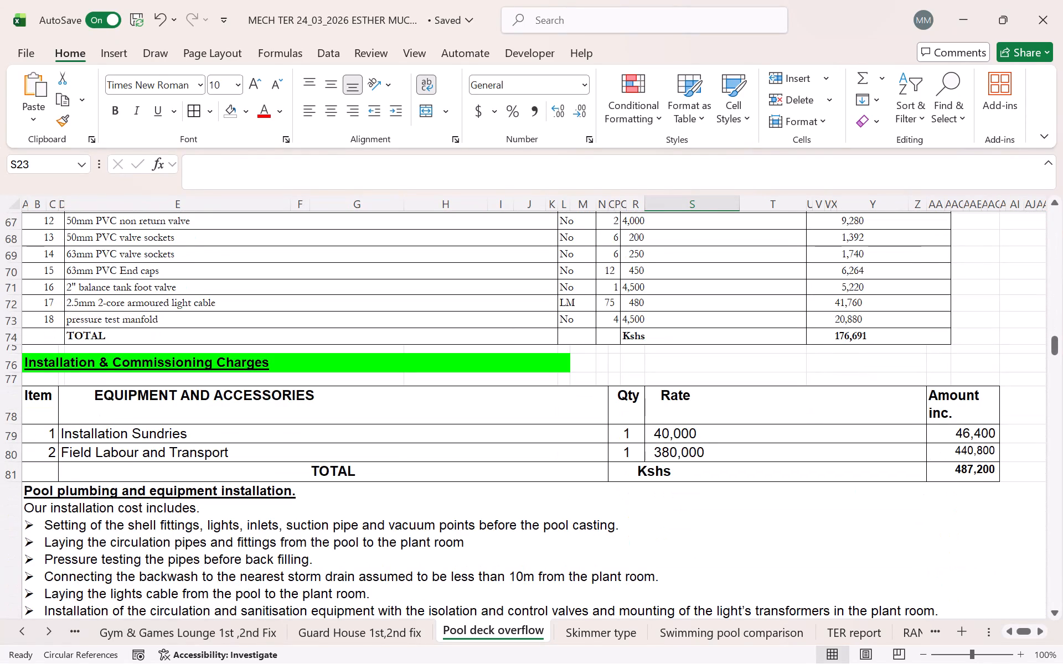
scroll(496, 373, down, 5)
scroll(496, 373, up, 18)
scroll(489, 346, down, 2)
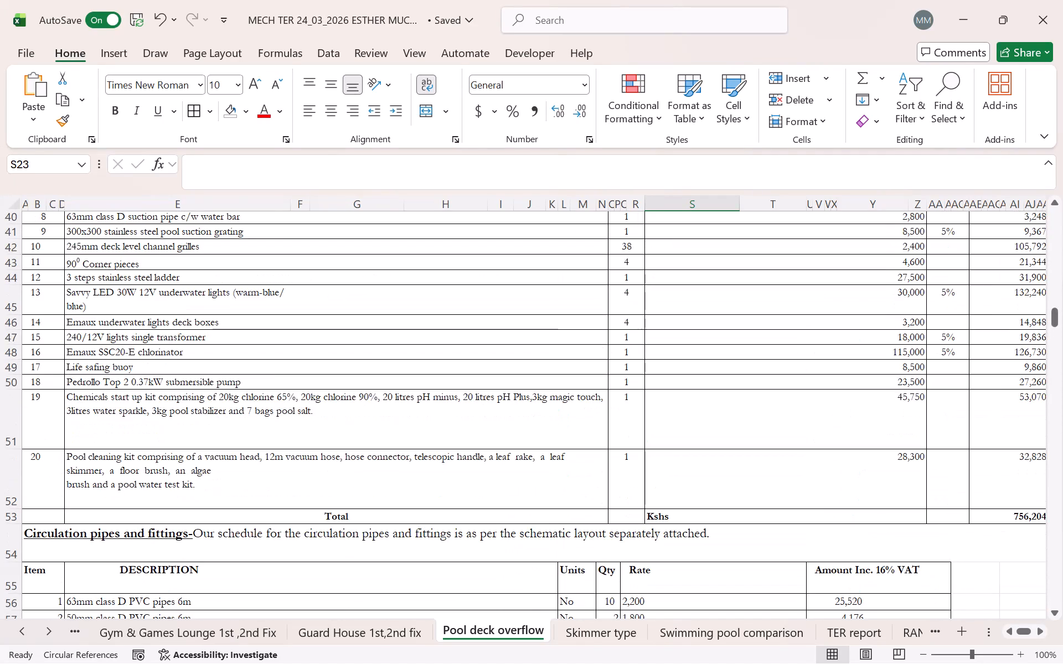
Examine the circulation pipes, installation charges, heat pump and pool cover schedules, including how the pool cover total is entered.
scroll(489, 346, down, 8)
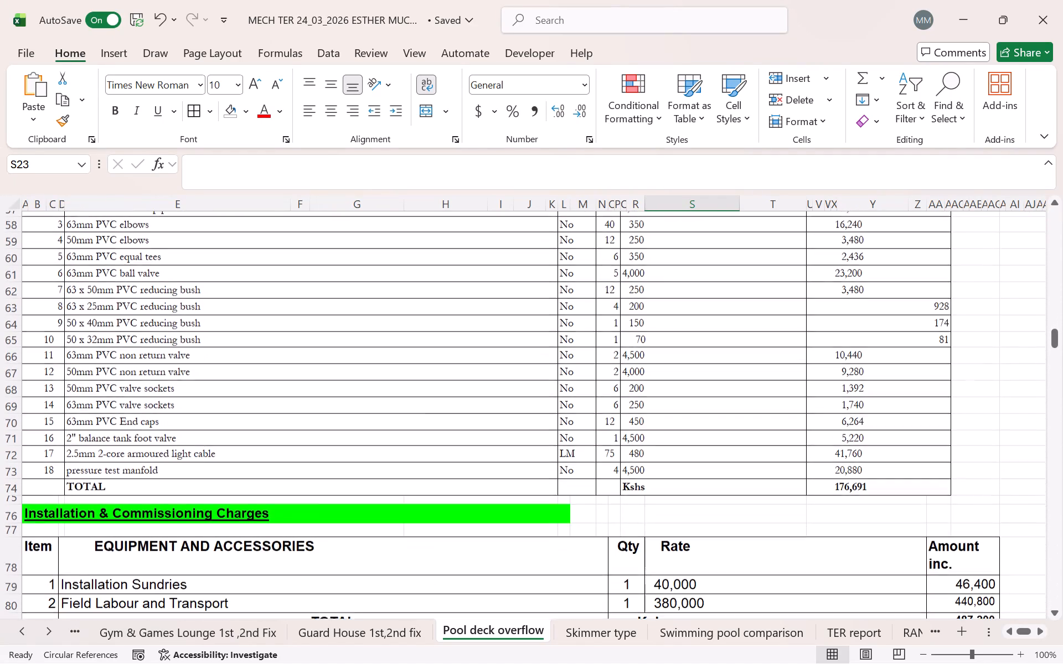
scroll(489, 346, down, 2)
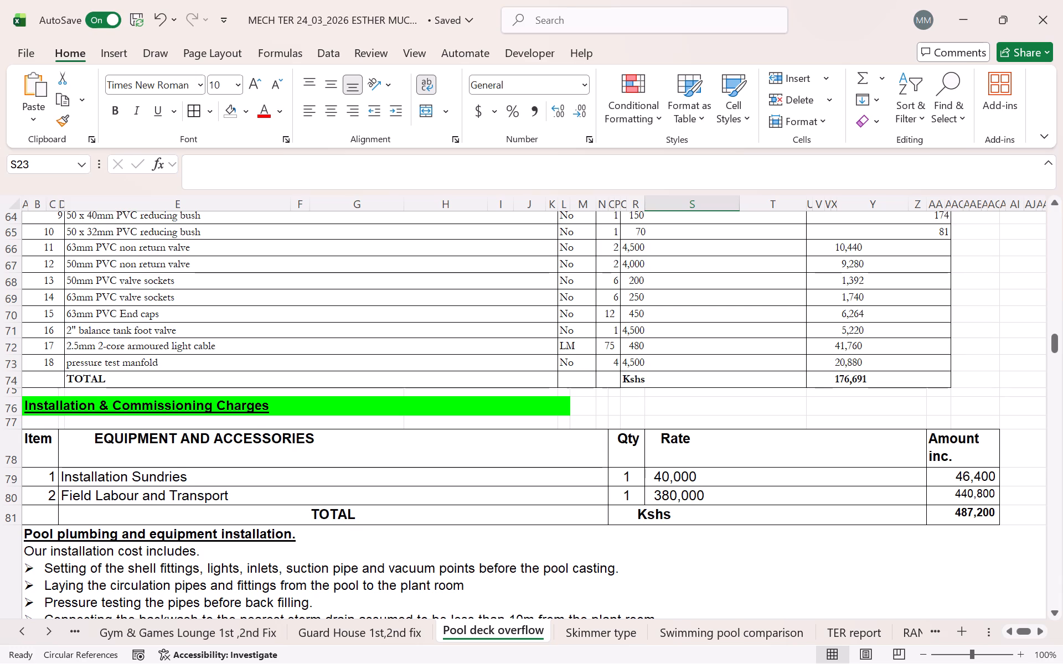
scroll(758, 402, down, 19)
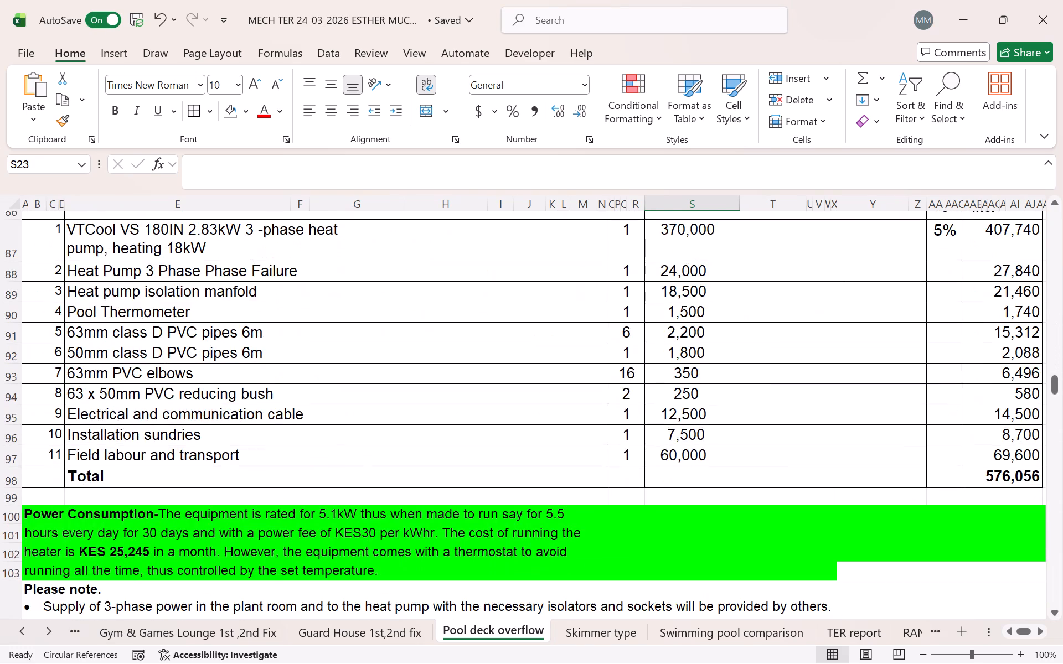
scroll(756, 406, down, 20)
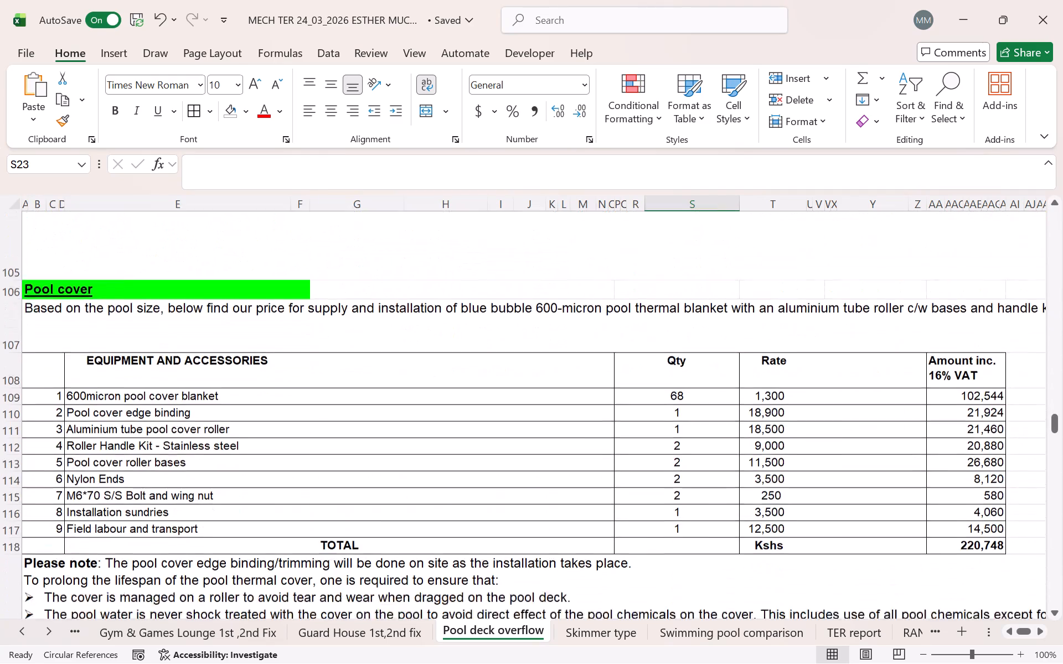
scroll(756, 406, down, 7)
scroll(756, 406, up, 5)
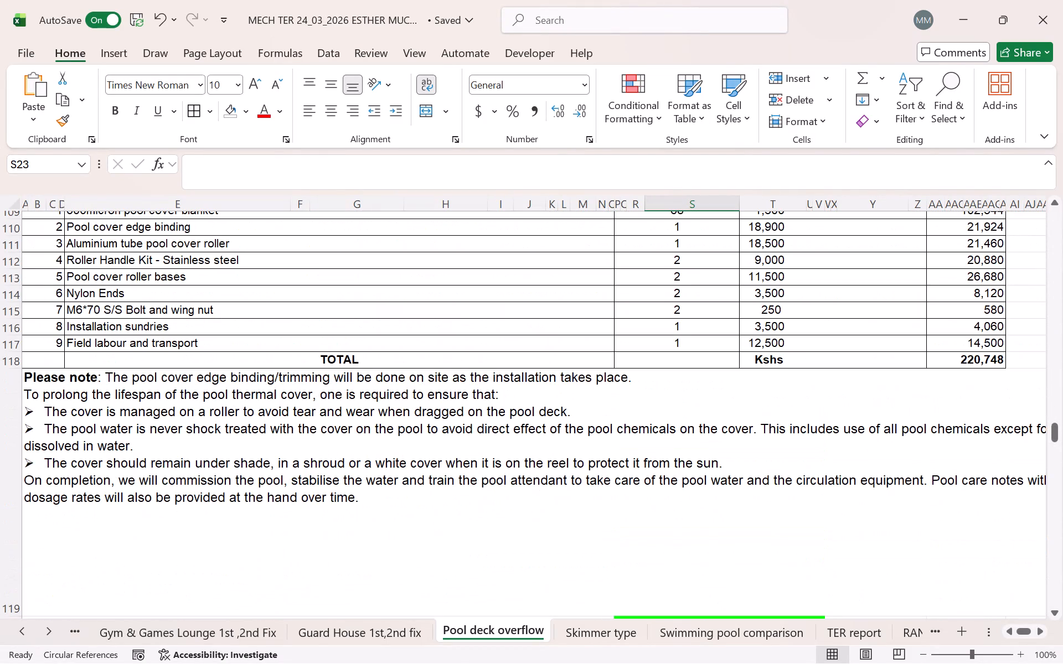
scroll(756, 406, up, 2)
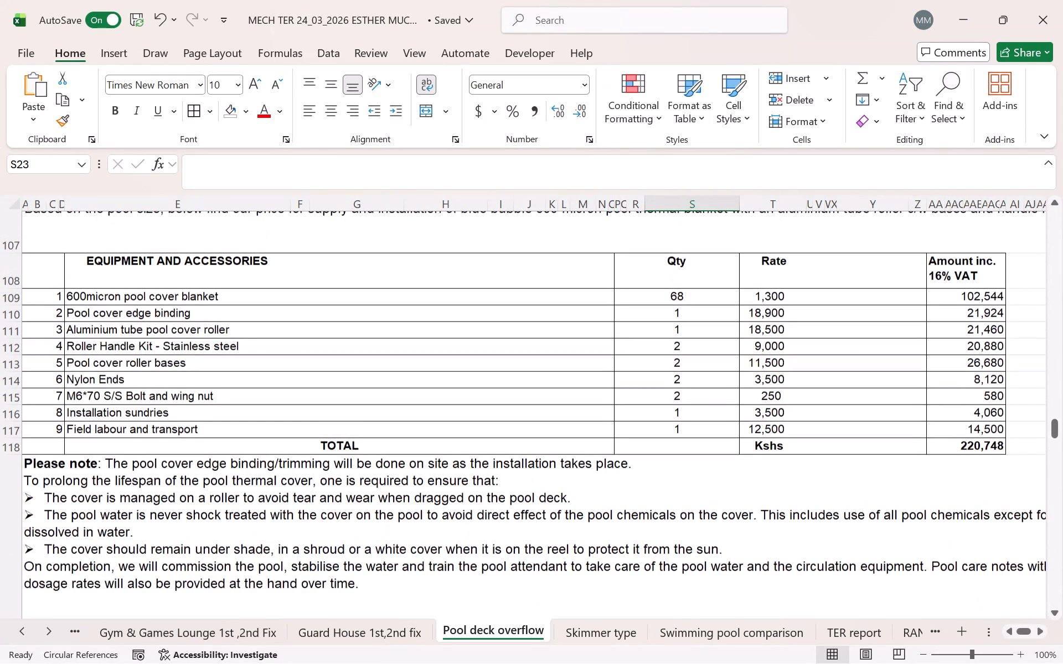
scroll(827, 435, up, 1)
click(941, 495)
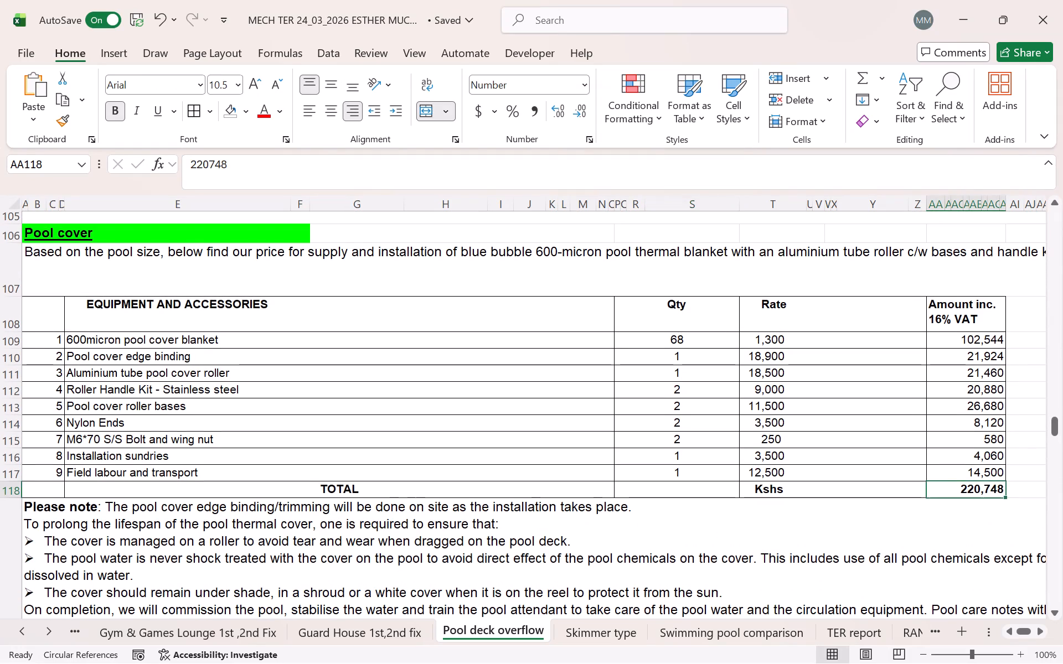
Recheck the pool heat pump schedule and examine the steam room equipment and interior finishes schedules.
scroll(700, 400, up, 19)
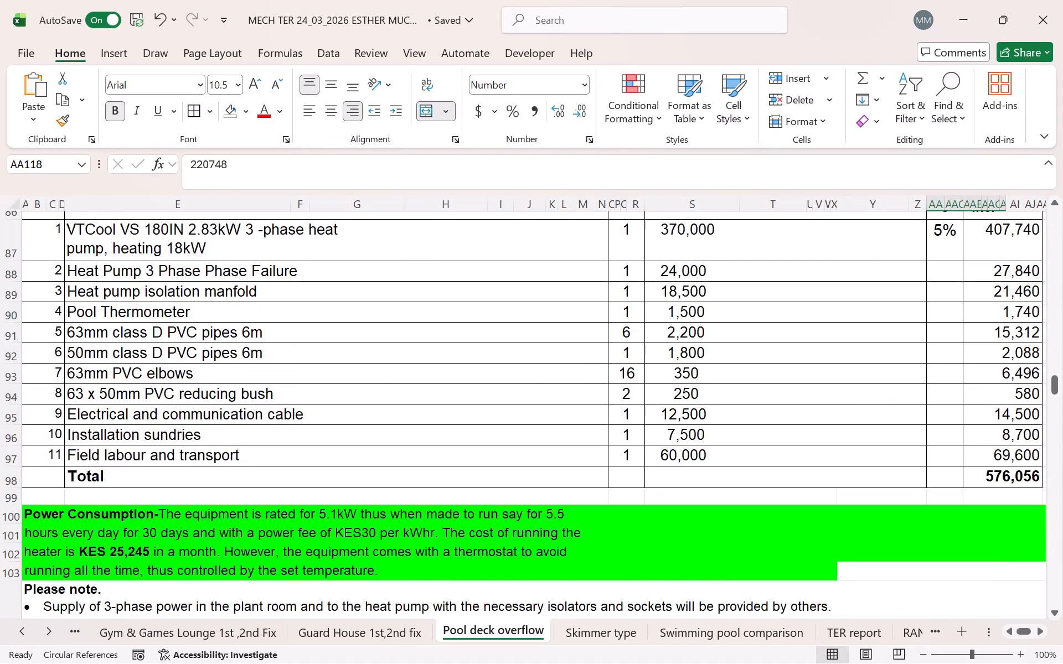
scroll(696, 398, up, 5)
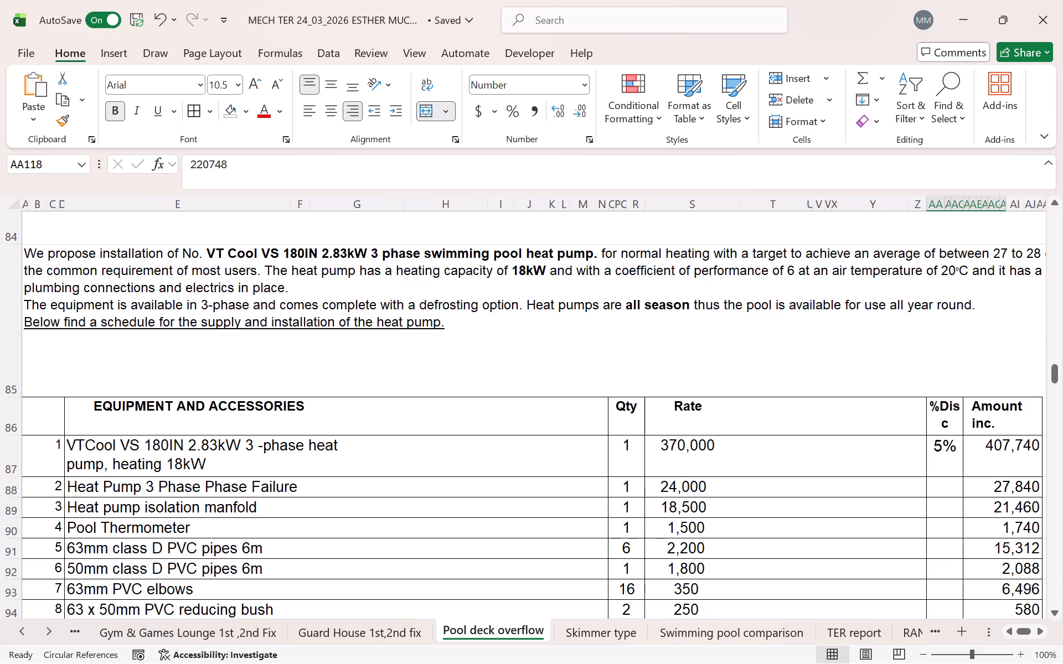
scroll(722, 357, down, 7)
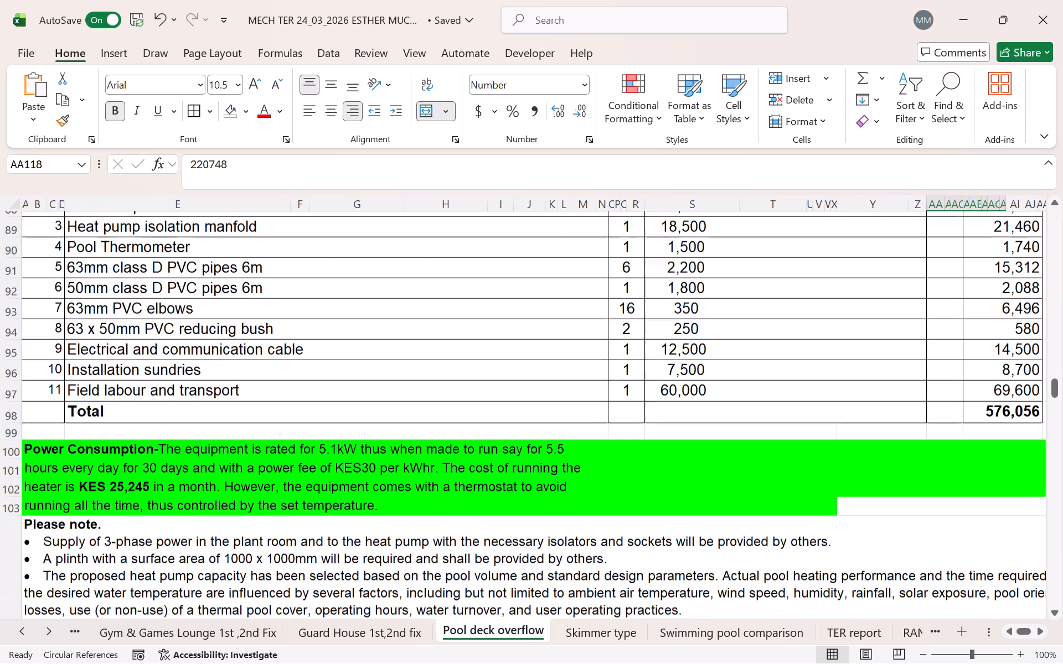
scroll(721, 356, down, 20)
scroll(721, 356, down, 15)
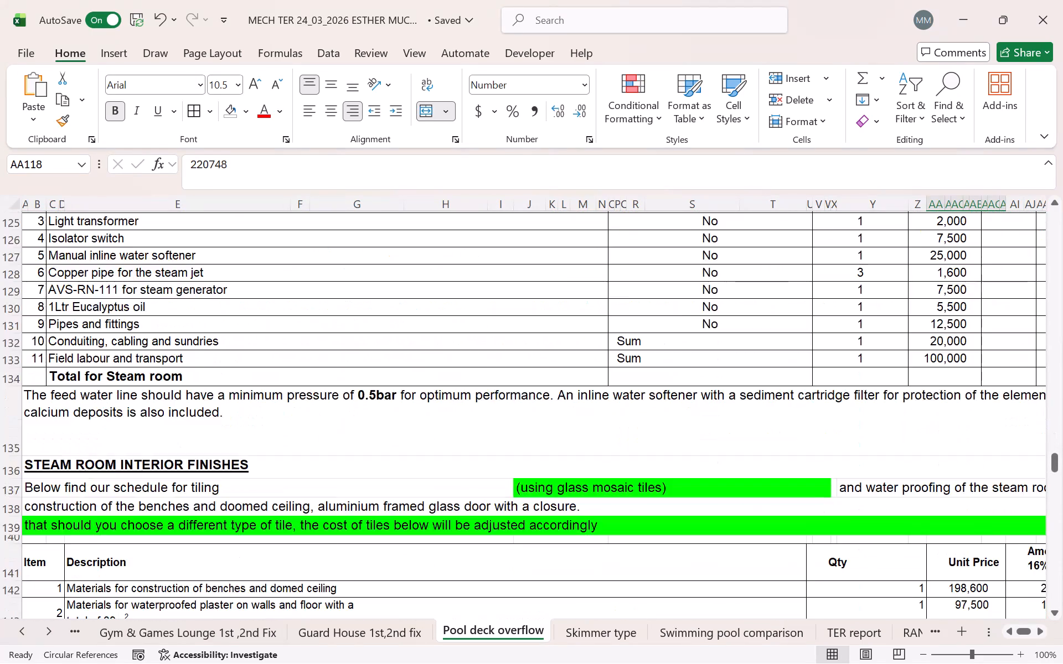
scroll(729, 360, down, 14)
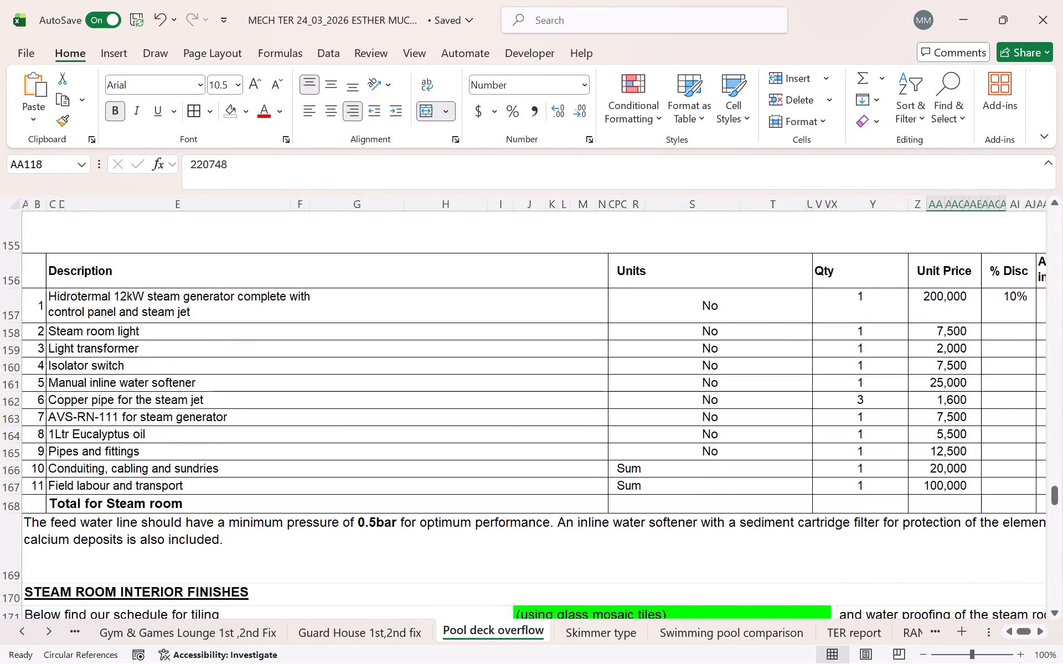
scroll(712, 305, up, 20)
scroll(712, 305, up, 8)
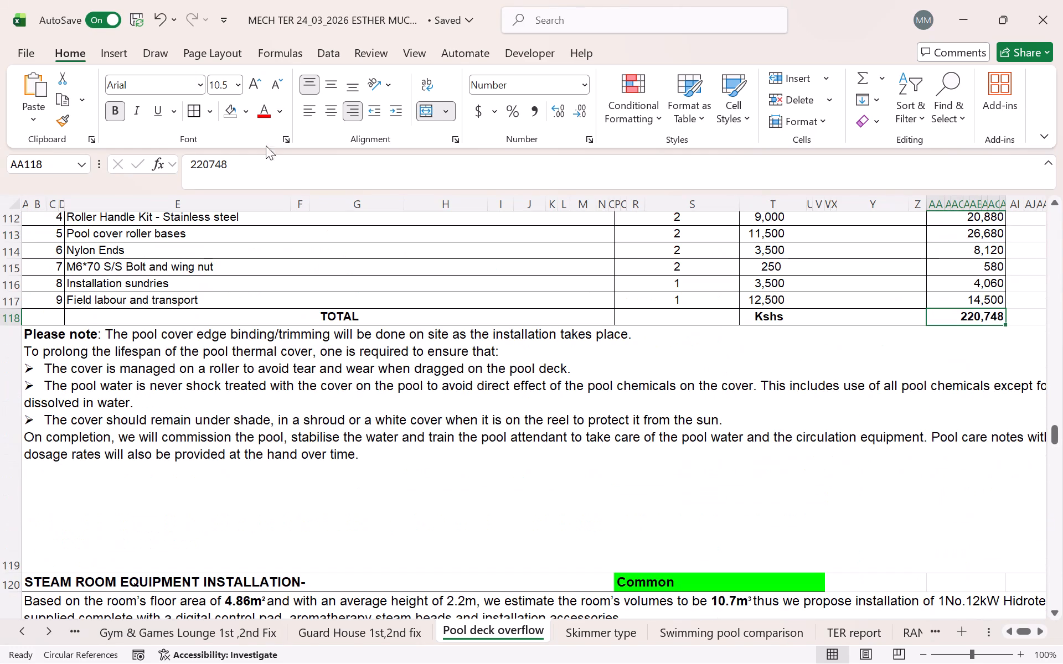
Set the font of the whole cell block around the pool cover and steam room schedules to Garamond.
key(ctrl+a)
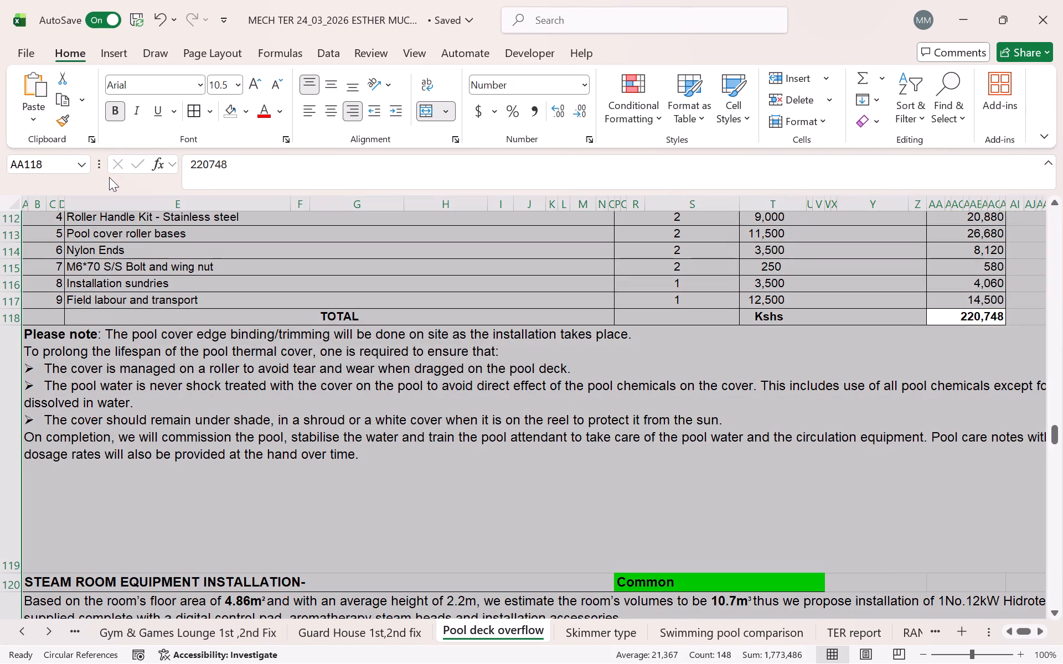
click(161, 94)
click(159, 87)
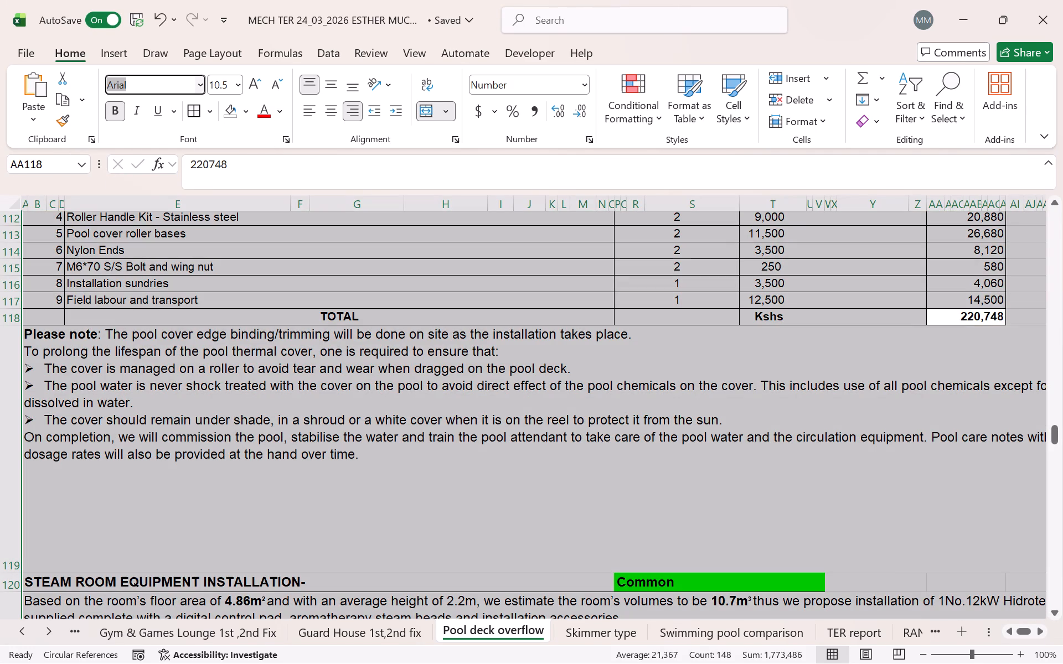
text(ga)
key(r)
key(a)
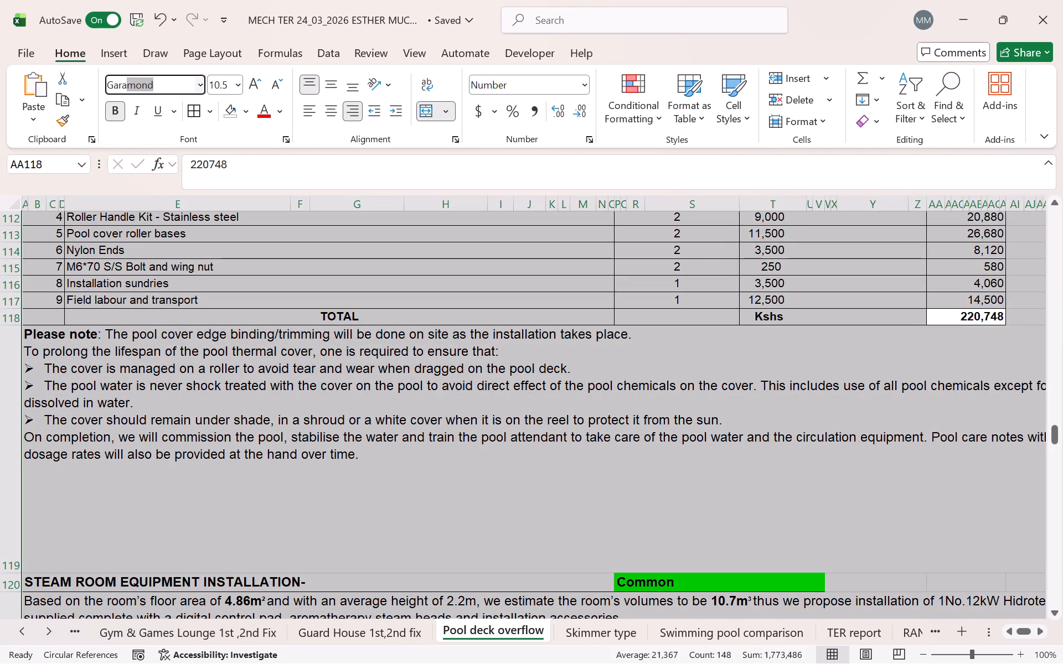
click(165, 89)
click(405, 298)
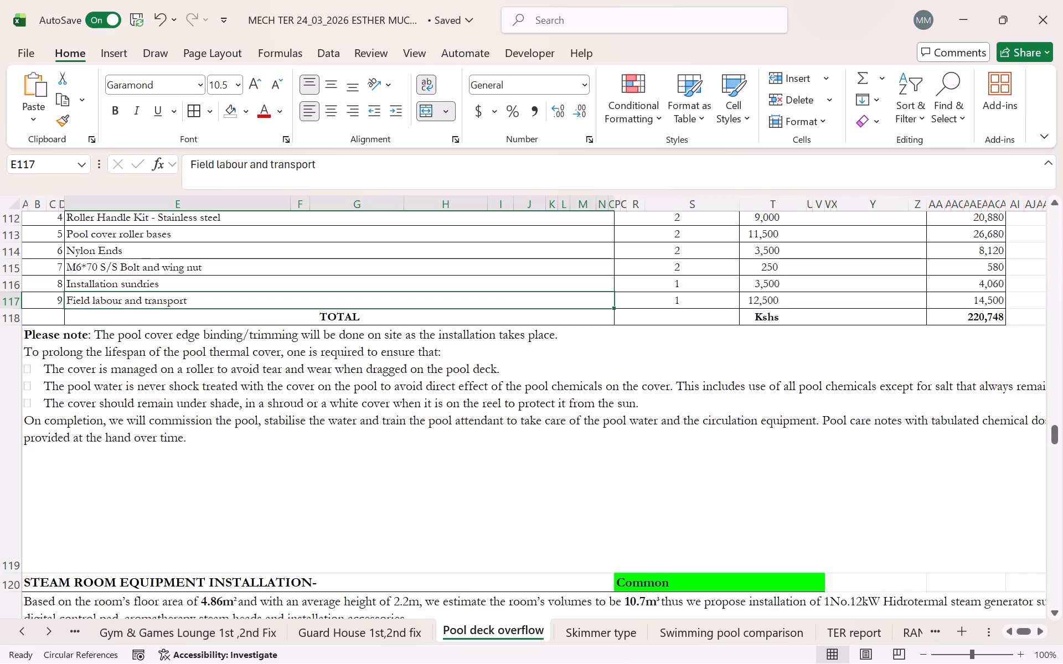
On the Main Summary 1st and 2nd fix sheet, inspect the source reference in P40 for the swimming pool skimmer item.
scroll(378, 294, down, 7)
scroll(483, 374, up, 16)
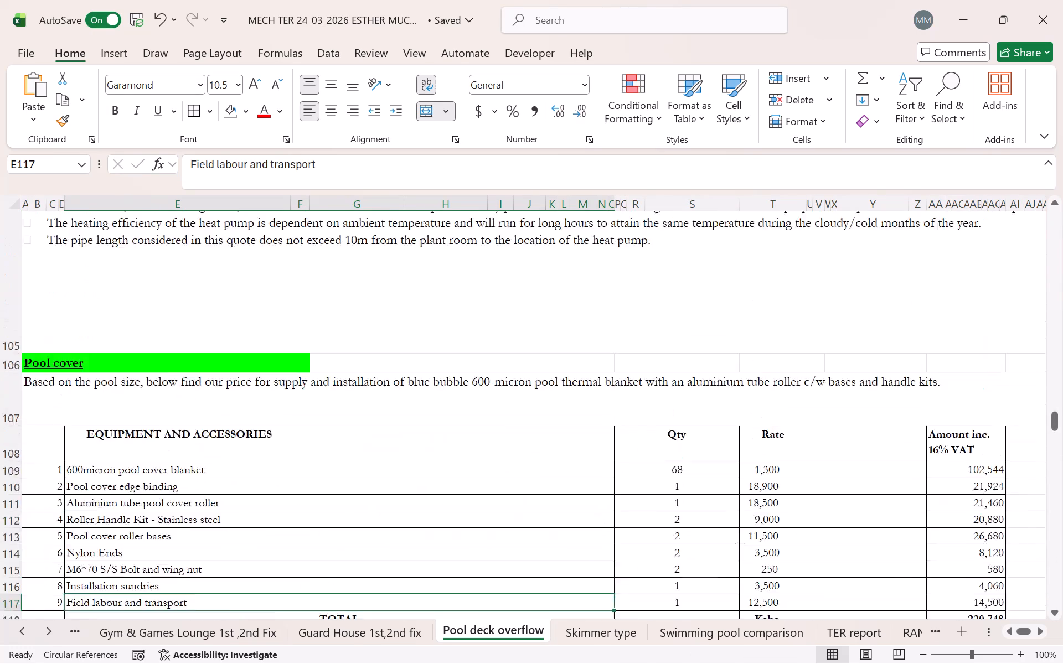
scroll(434, 305, up, 20)
scroll(434, 305, up, 2)
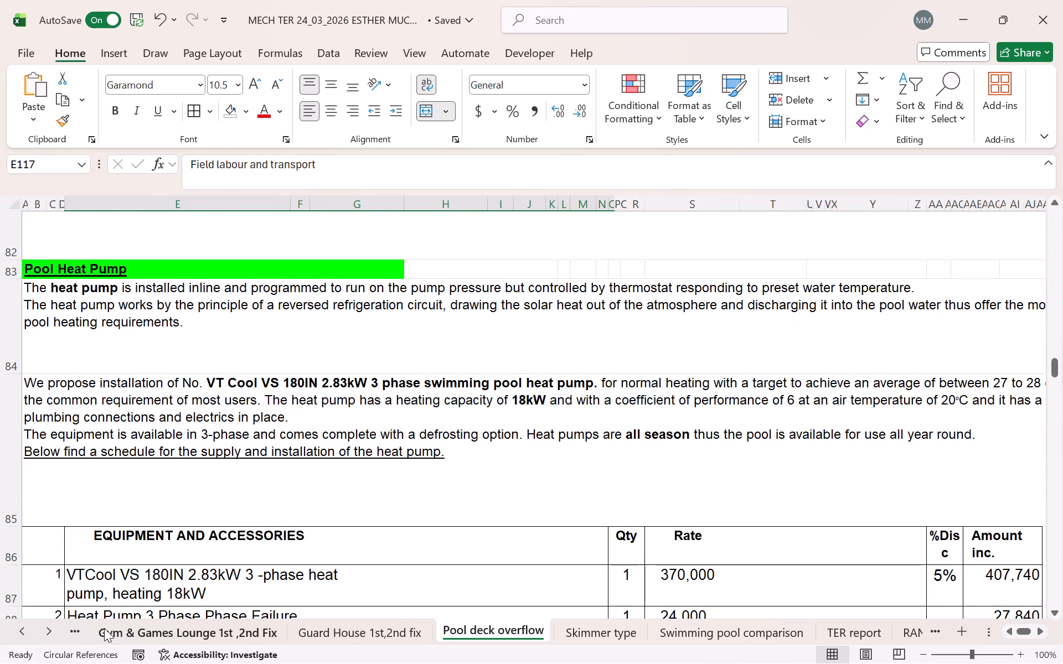
triple_click(25, 633)
triple_click(25, 633)
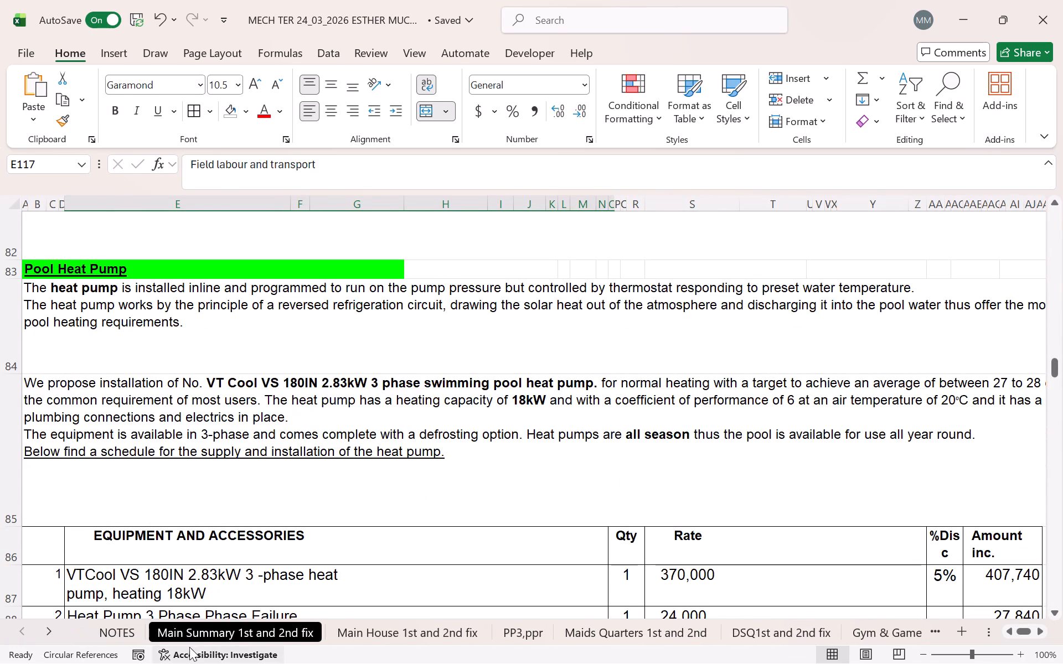
click(194, 647)
click(207, 635)
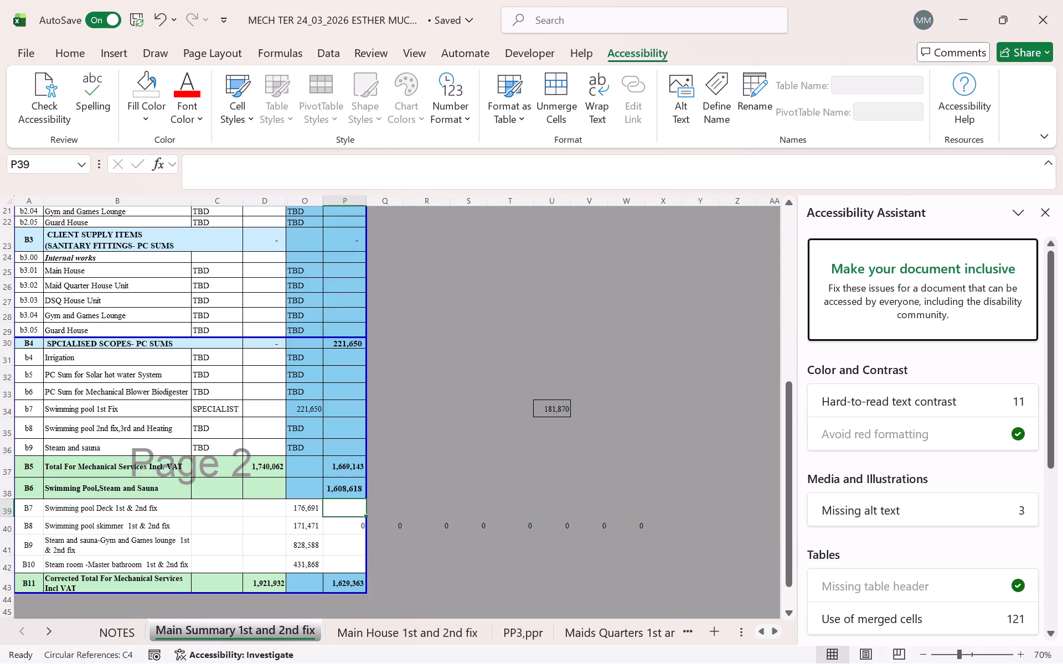
click(348, 523)
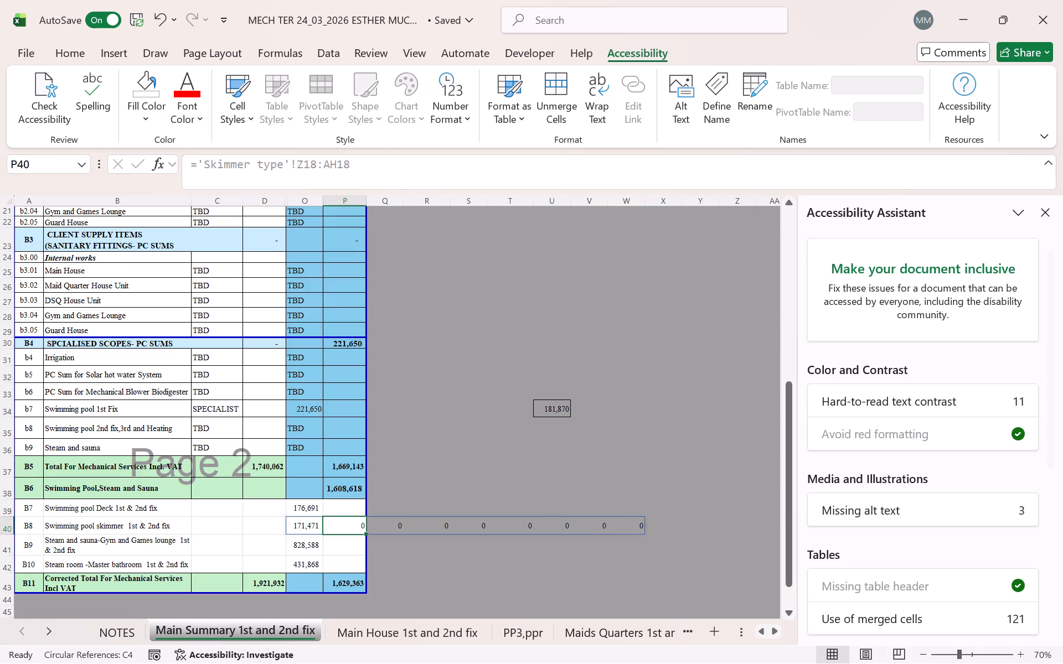
click(1045, 207)
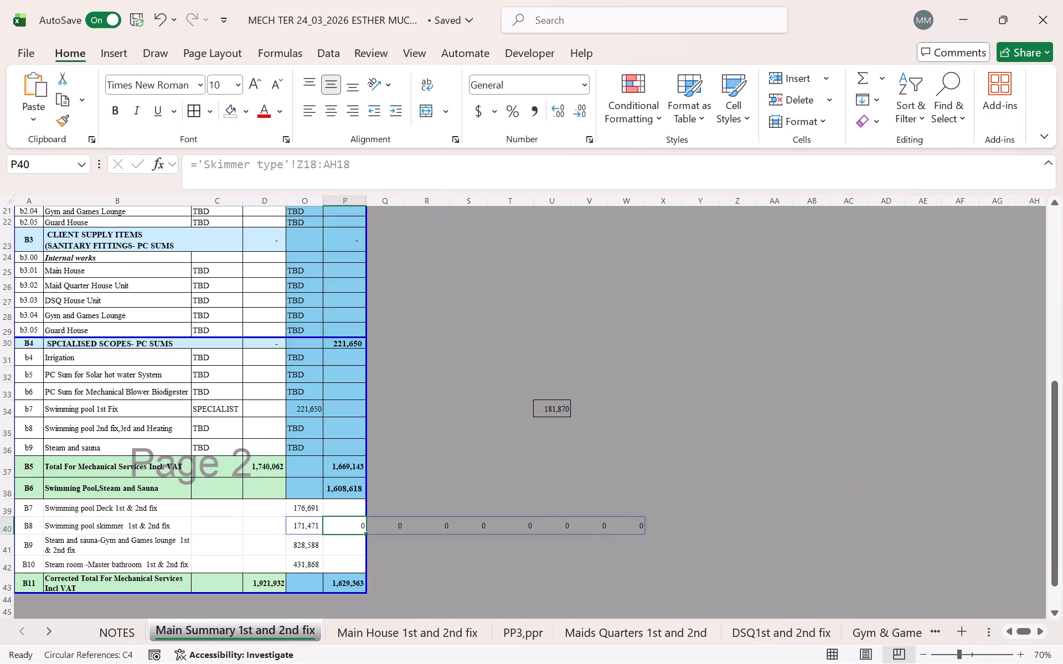
On the Skimmer type sheet, unmerge the summary cost table B15:AH34, from its header row through the grand total.
triple_click(51, 631)
triple_click(51, 631)
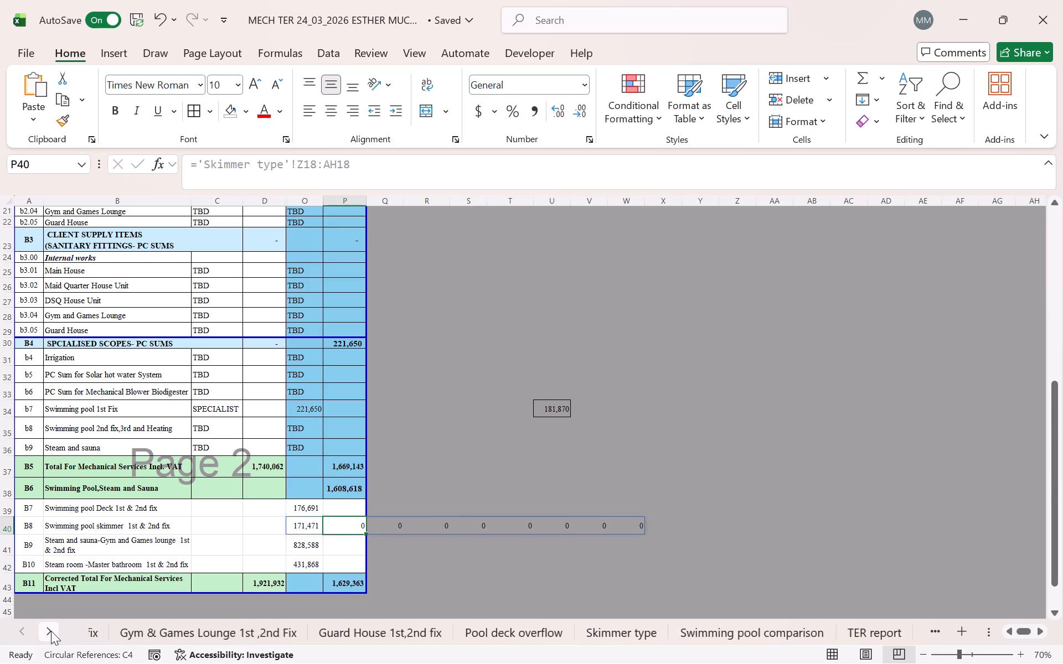
double_click(51, 631)
click(419, 631)
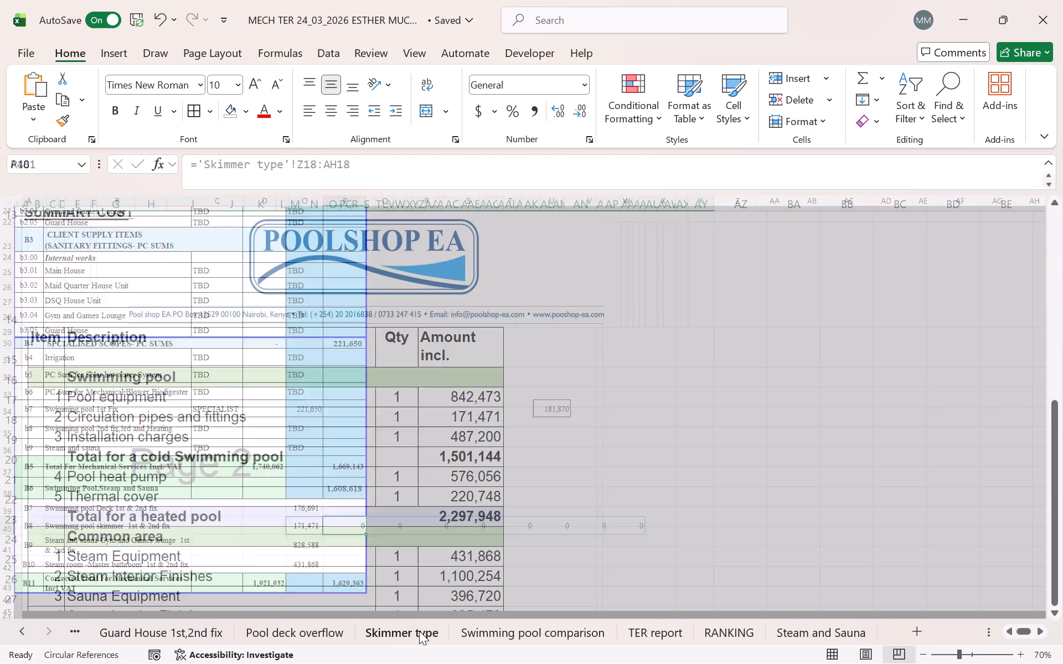
click(419, 359)
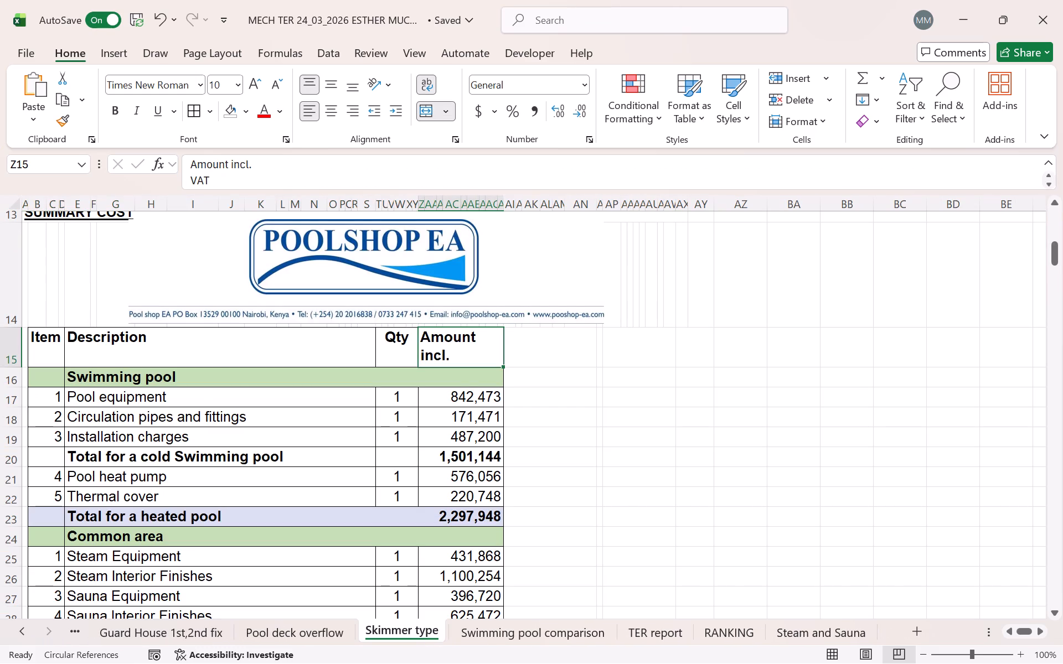
click(137, 331)
drag(126, 343, 309, 515)
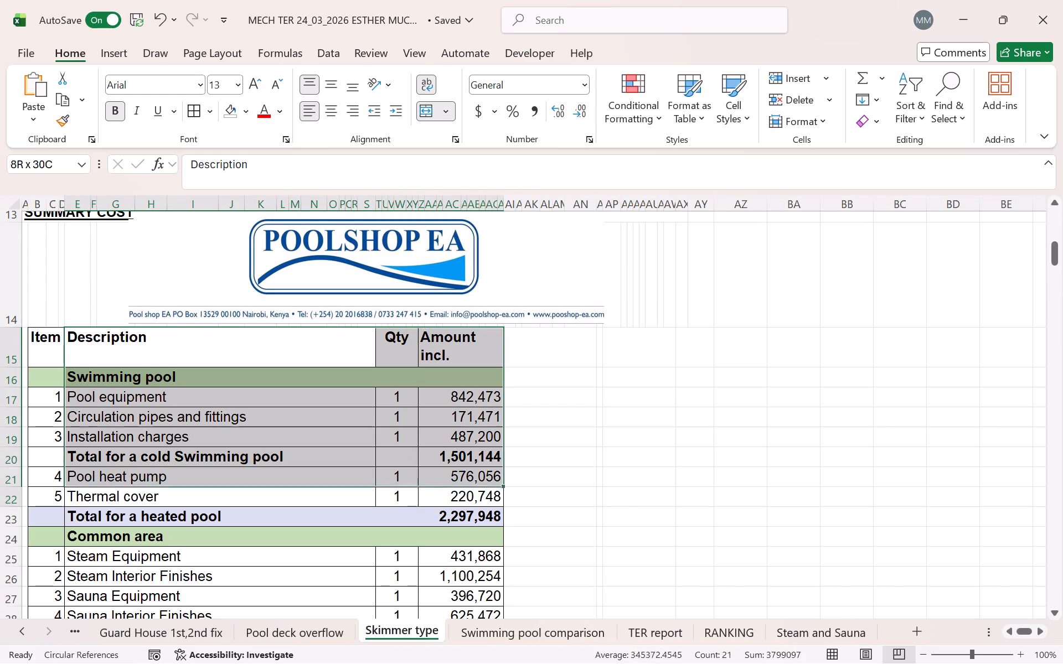
drag(309, 515, 395, 596)
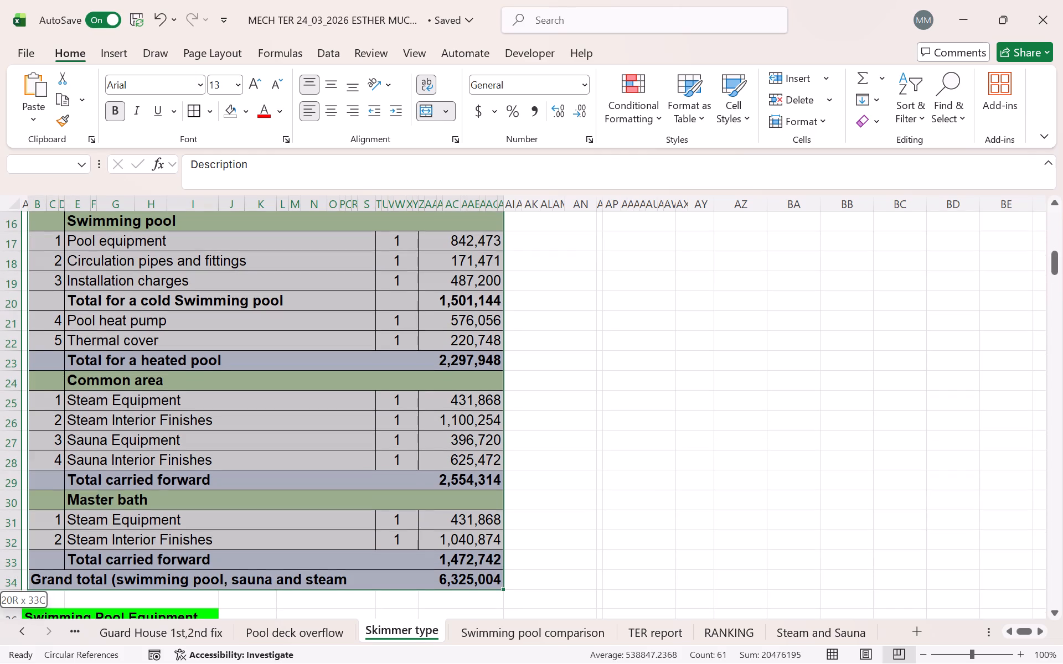
drag(395, 596, 399, 579)
drag(424, 113, 424, 108)
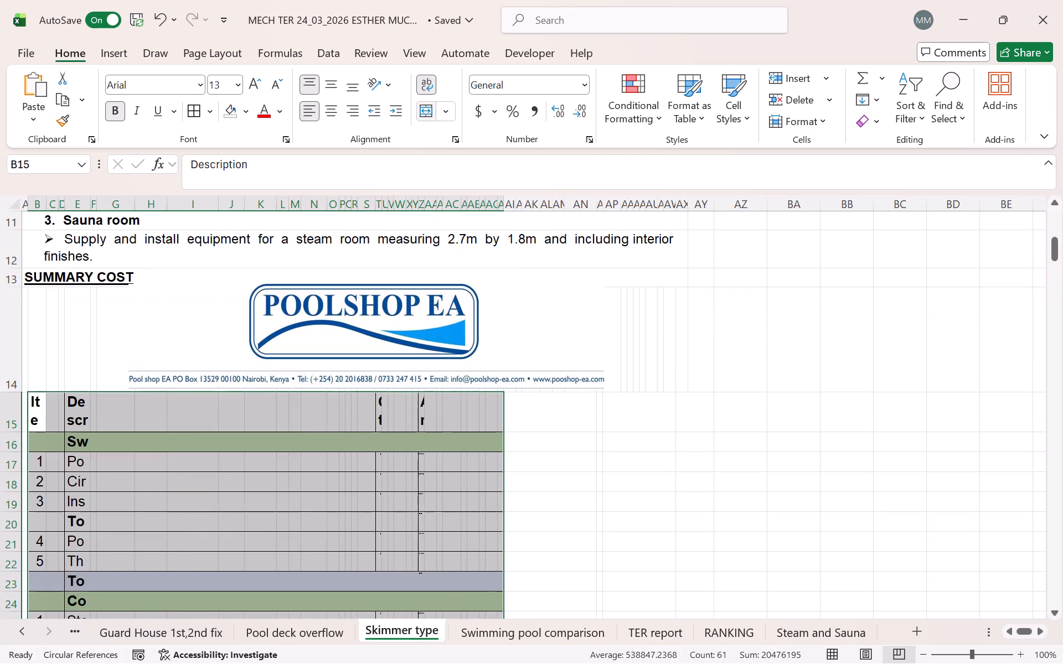
Delete the empty cells F15:S33 between the Description and Qty columns of the summary cost table.
click(286, 425)
scroll(284, 340, down, 2)
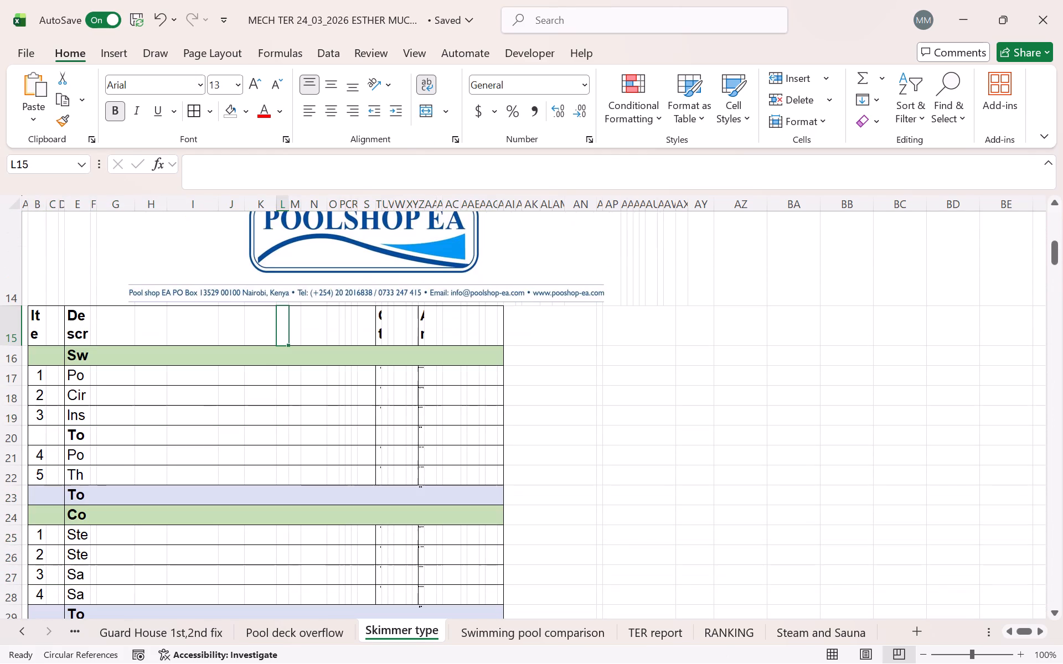
drag(94, 316, 298, 663)
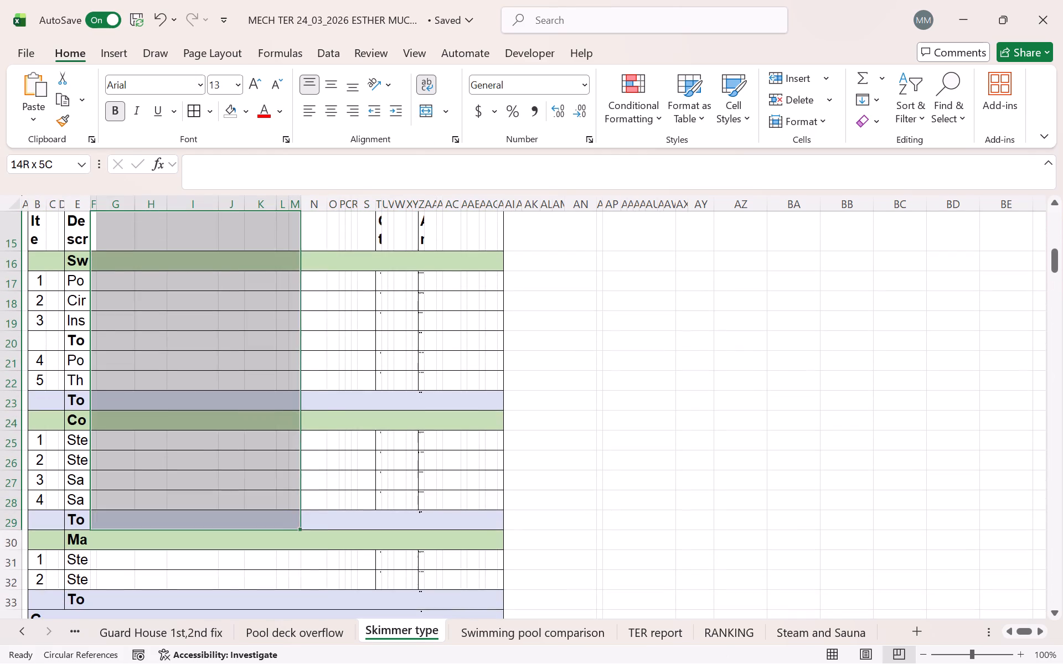
drag(298, 663, 357, 559)
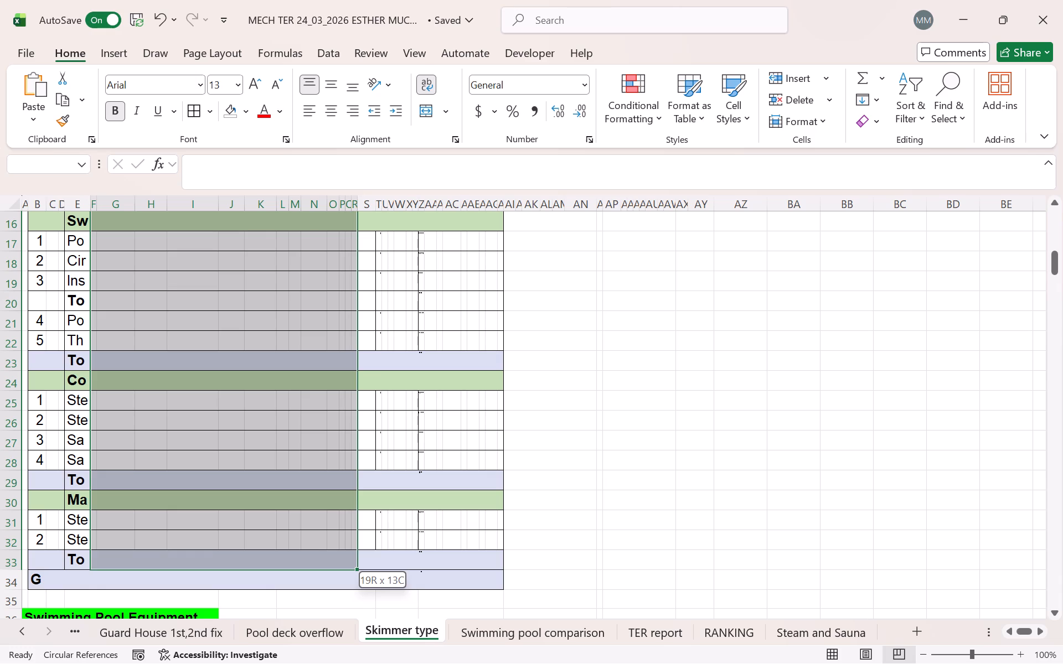
drag(357, 559, 363, 564)
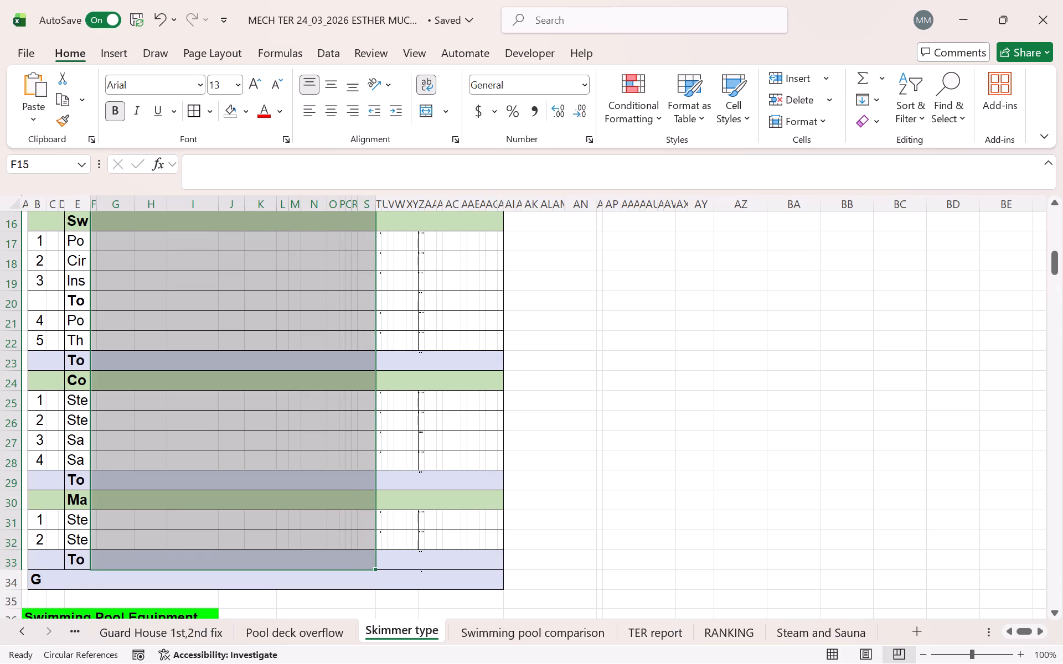
click(778, 97)
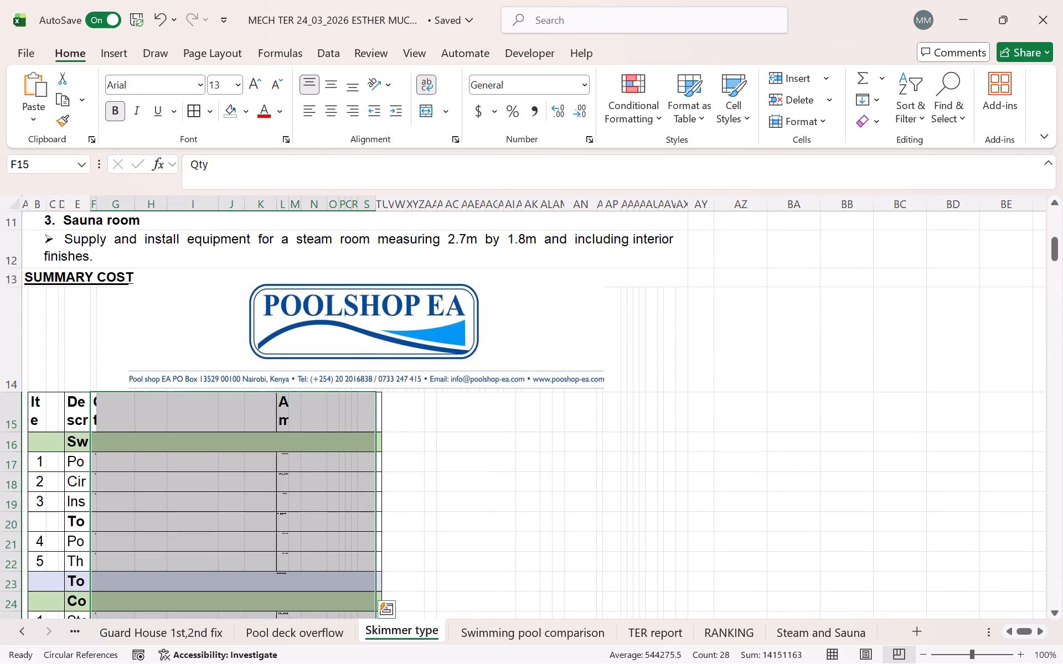
Delete the empty cells G15:K33 between the Qty and Amount columns of the summary cost table.
scroll(276, 315, down, 2)
click(142, 321)
drag(118, 313, 187, 477)
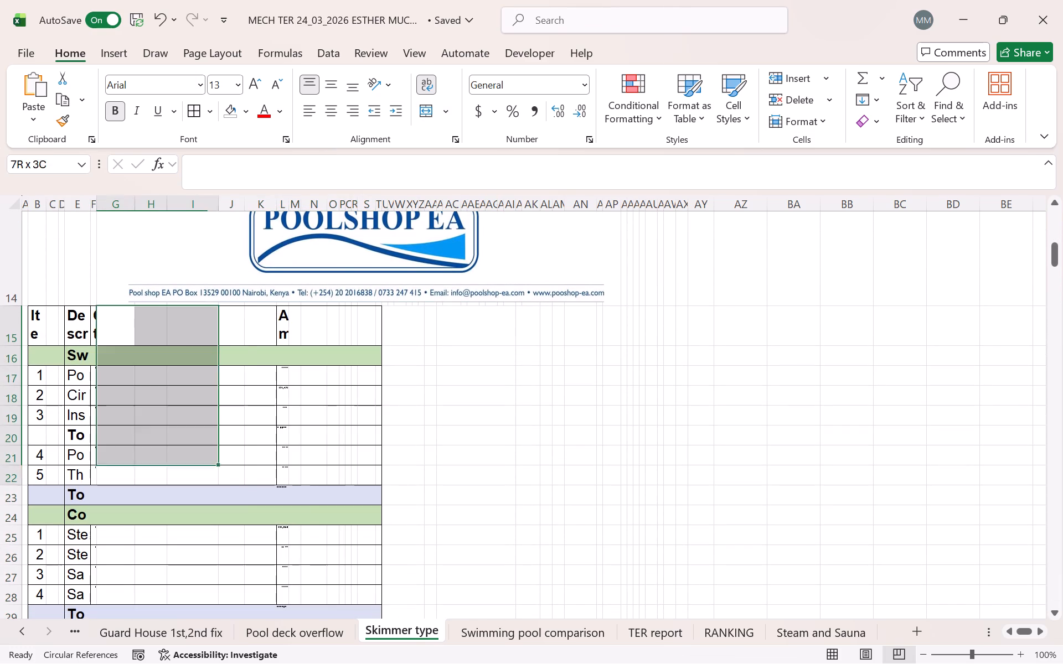
drag(187, 477, 263, 596)
click(809, 101)
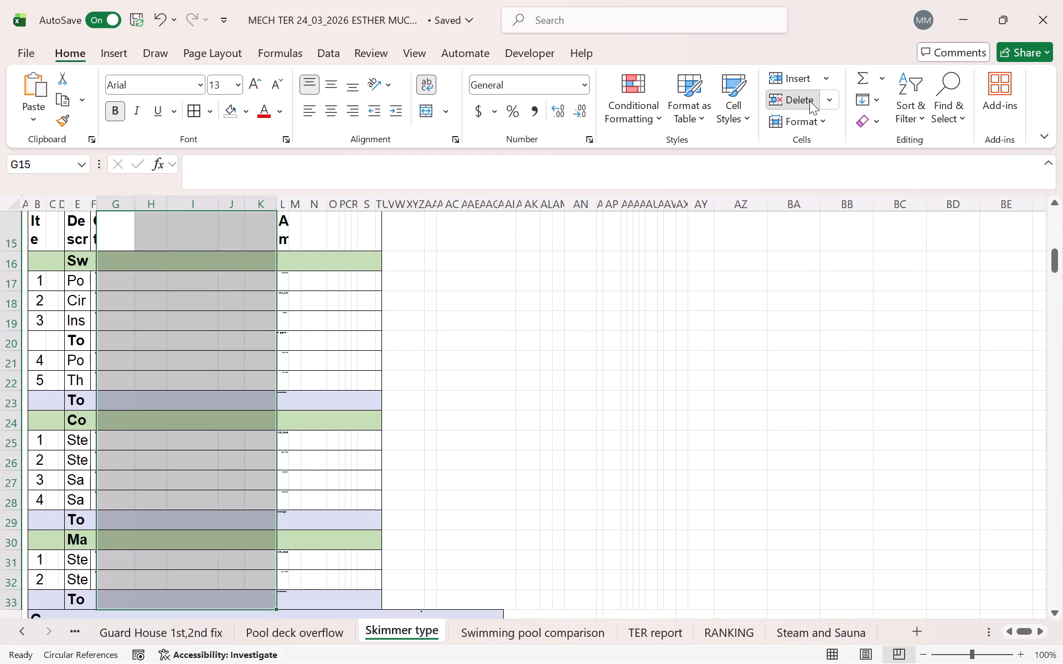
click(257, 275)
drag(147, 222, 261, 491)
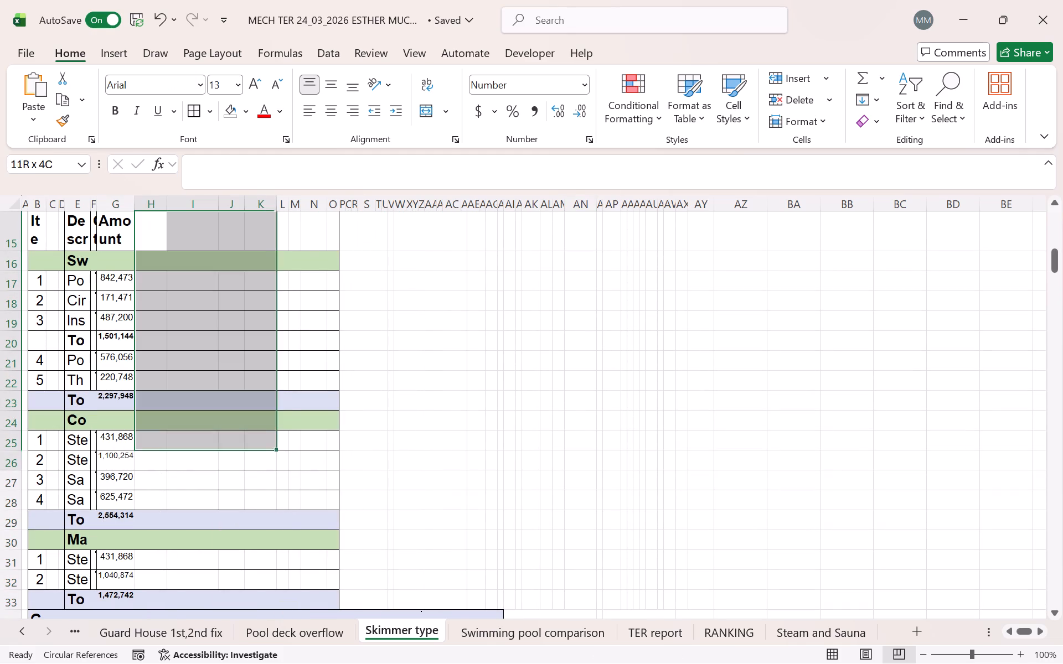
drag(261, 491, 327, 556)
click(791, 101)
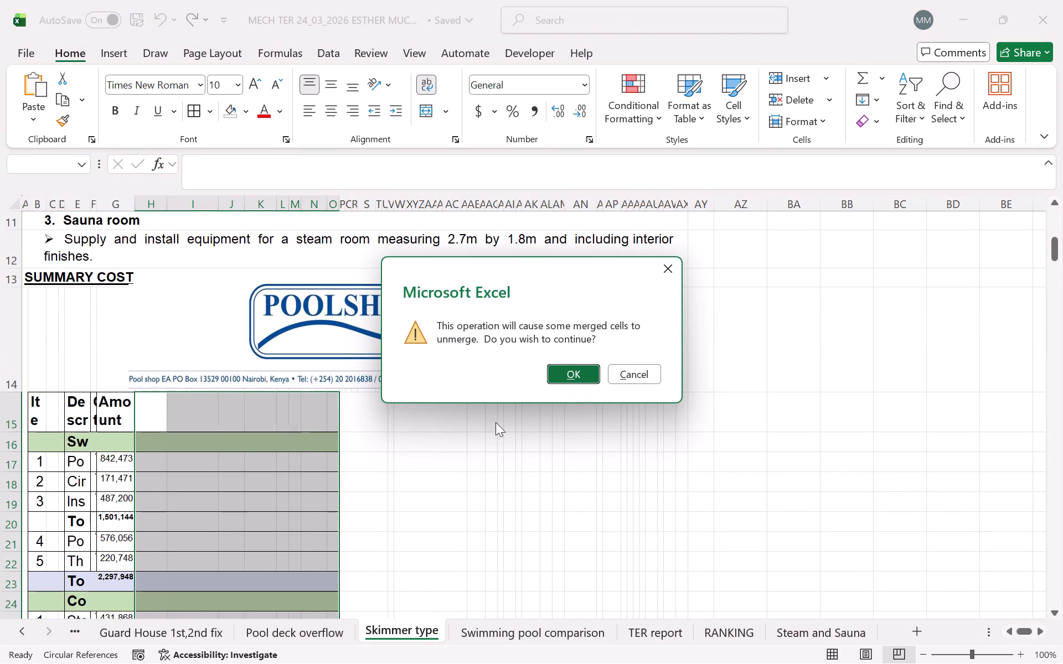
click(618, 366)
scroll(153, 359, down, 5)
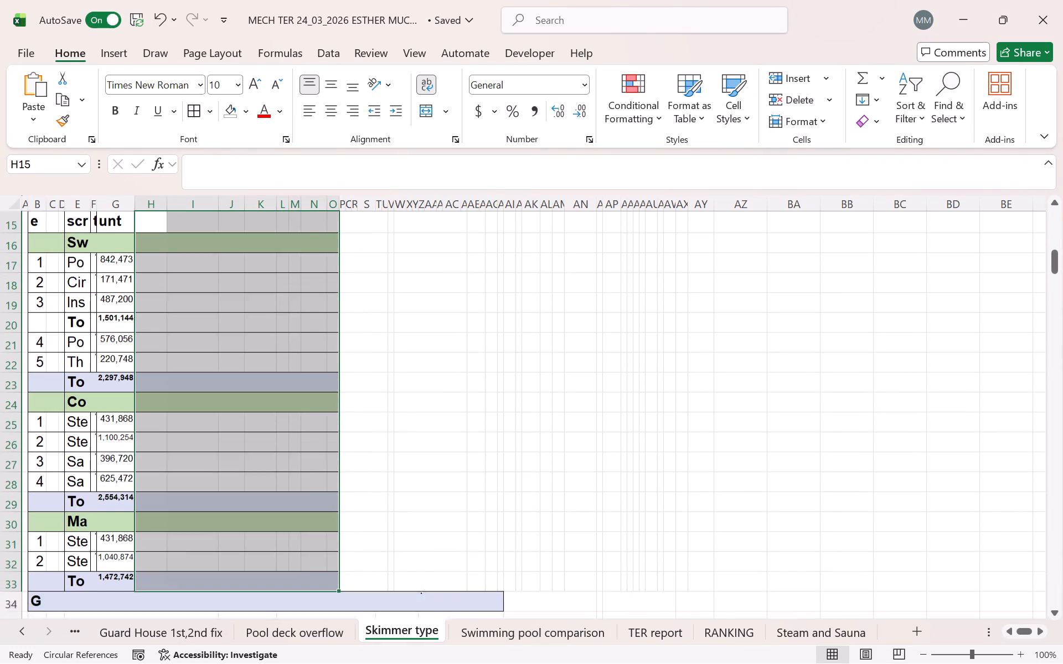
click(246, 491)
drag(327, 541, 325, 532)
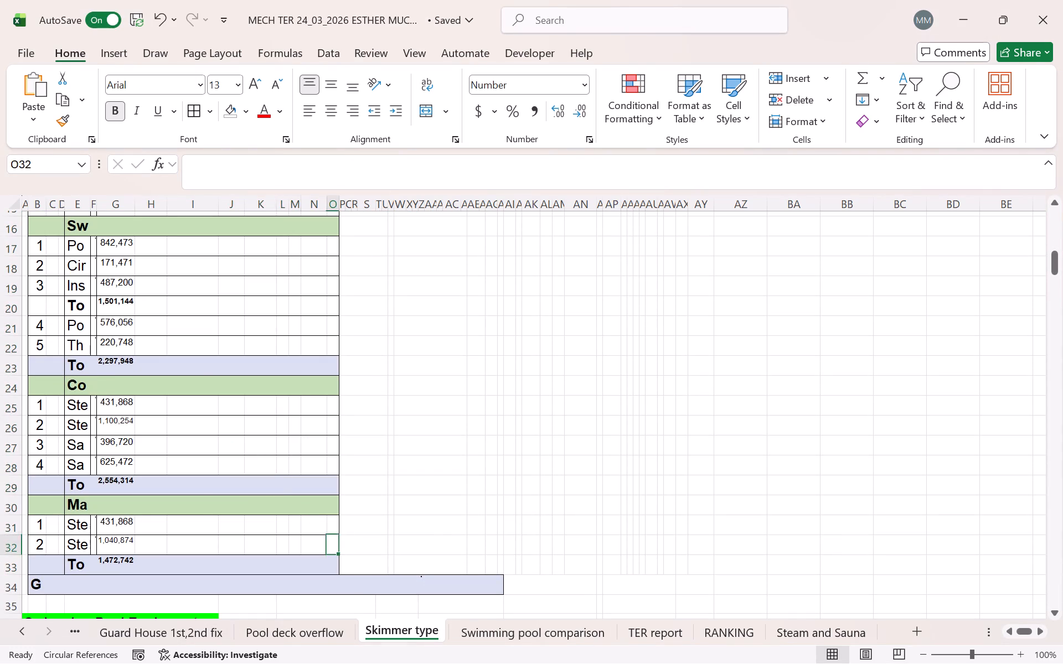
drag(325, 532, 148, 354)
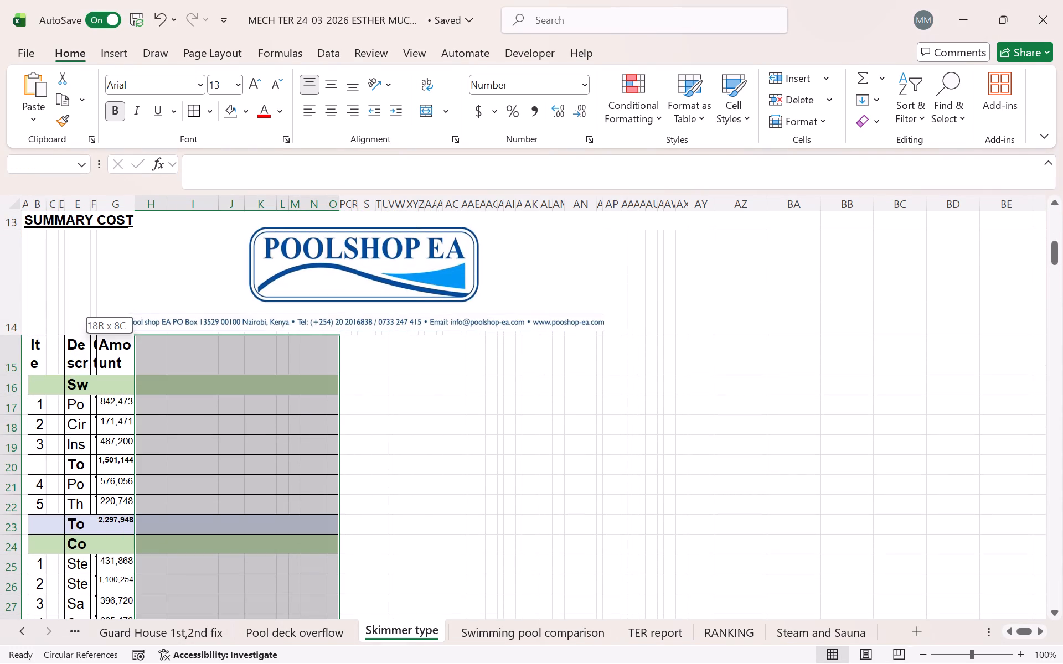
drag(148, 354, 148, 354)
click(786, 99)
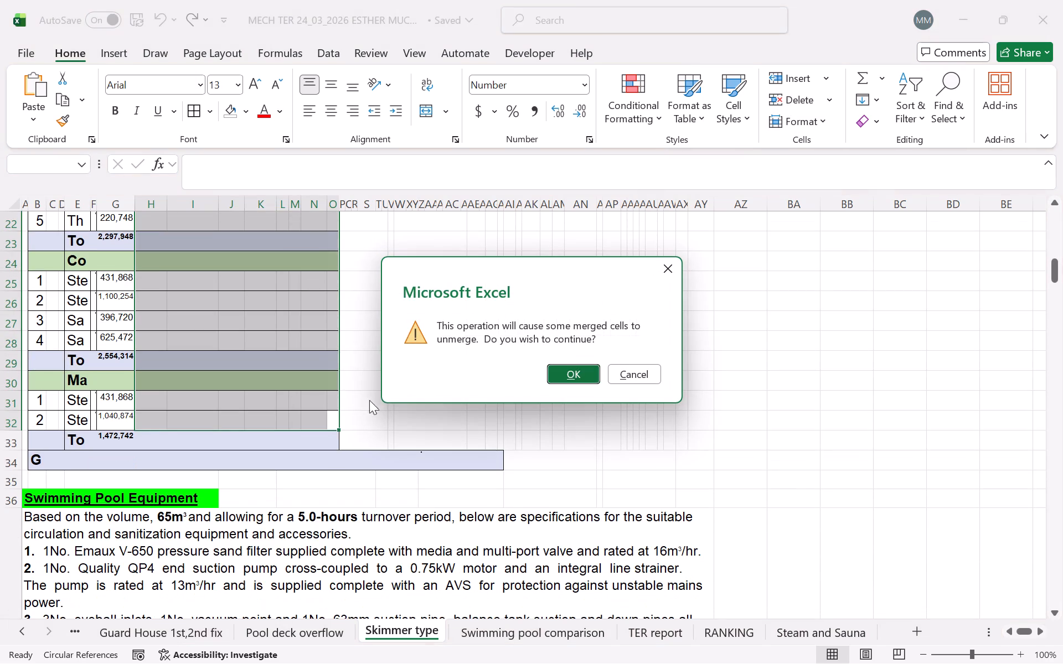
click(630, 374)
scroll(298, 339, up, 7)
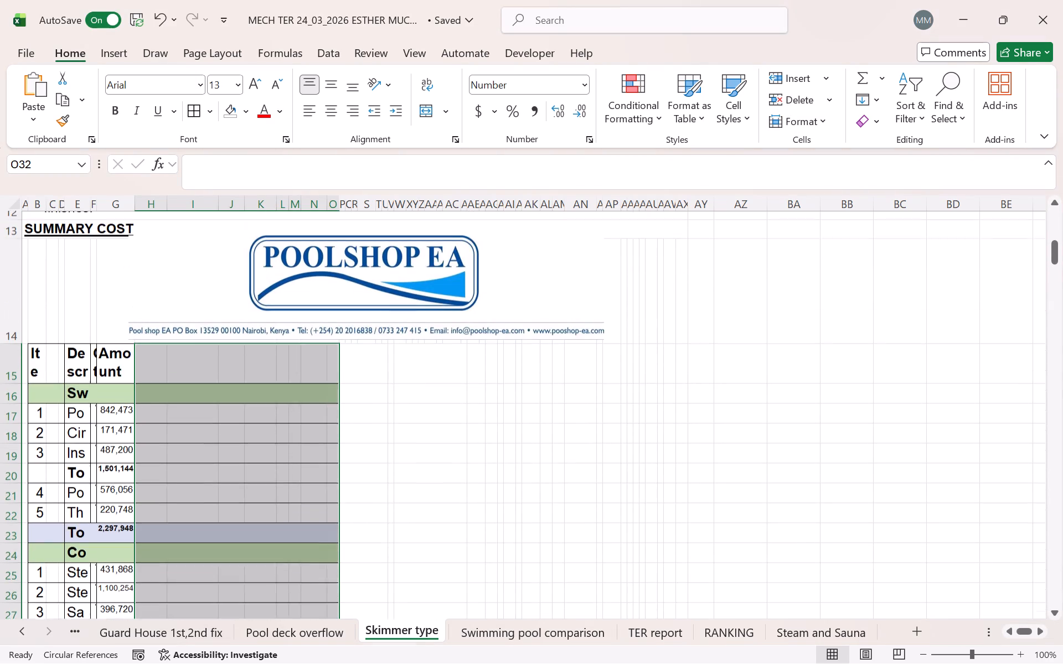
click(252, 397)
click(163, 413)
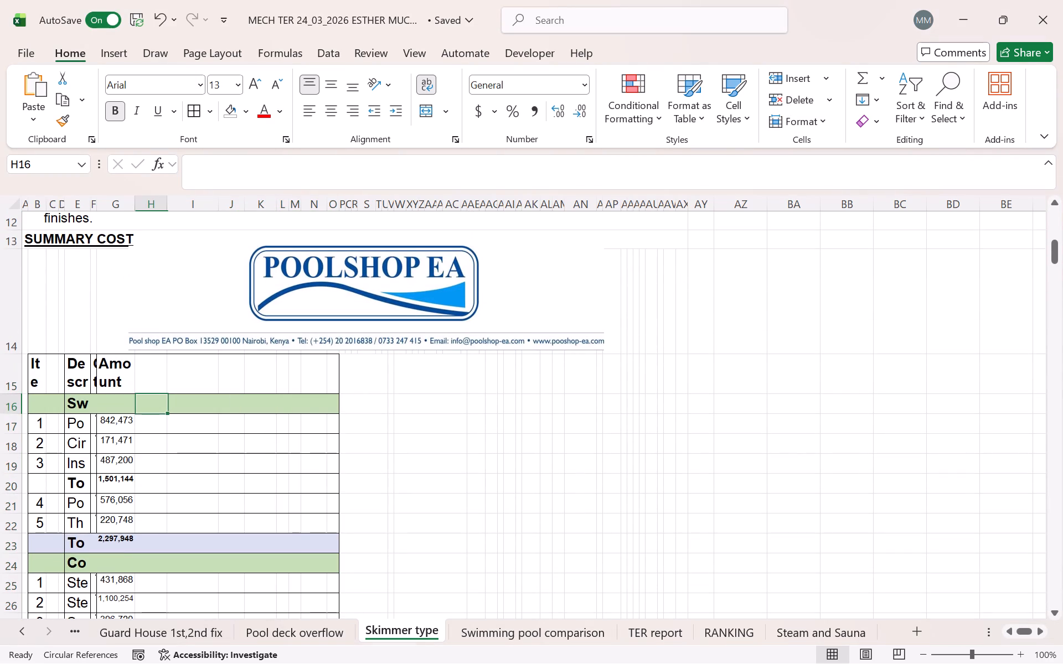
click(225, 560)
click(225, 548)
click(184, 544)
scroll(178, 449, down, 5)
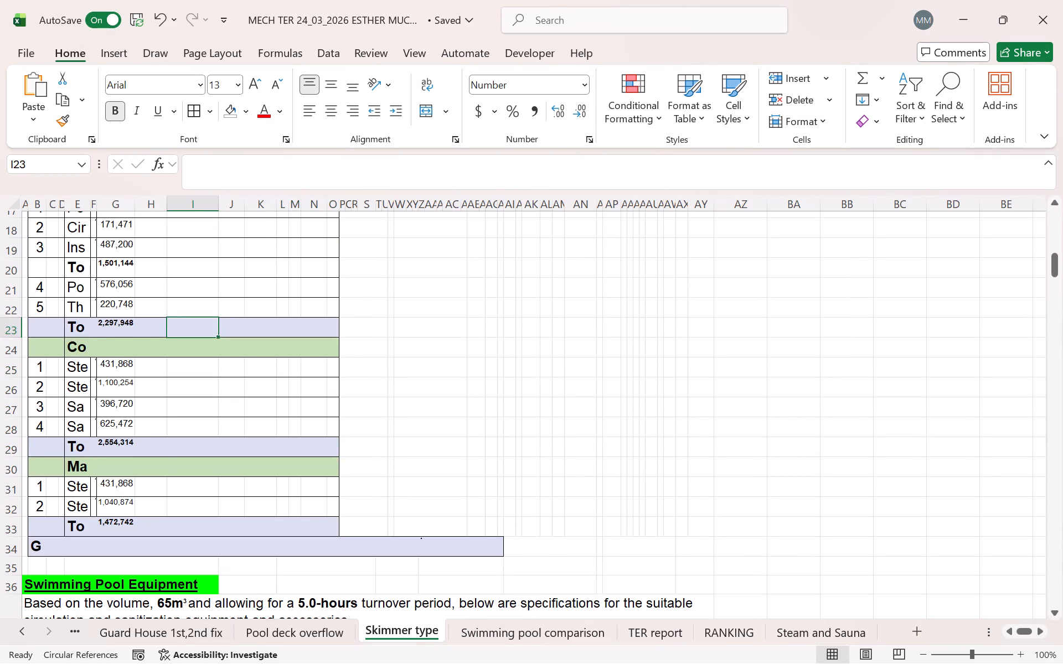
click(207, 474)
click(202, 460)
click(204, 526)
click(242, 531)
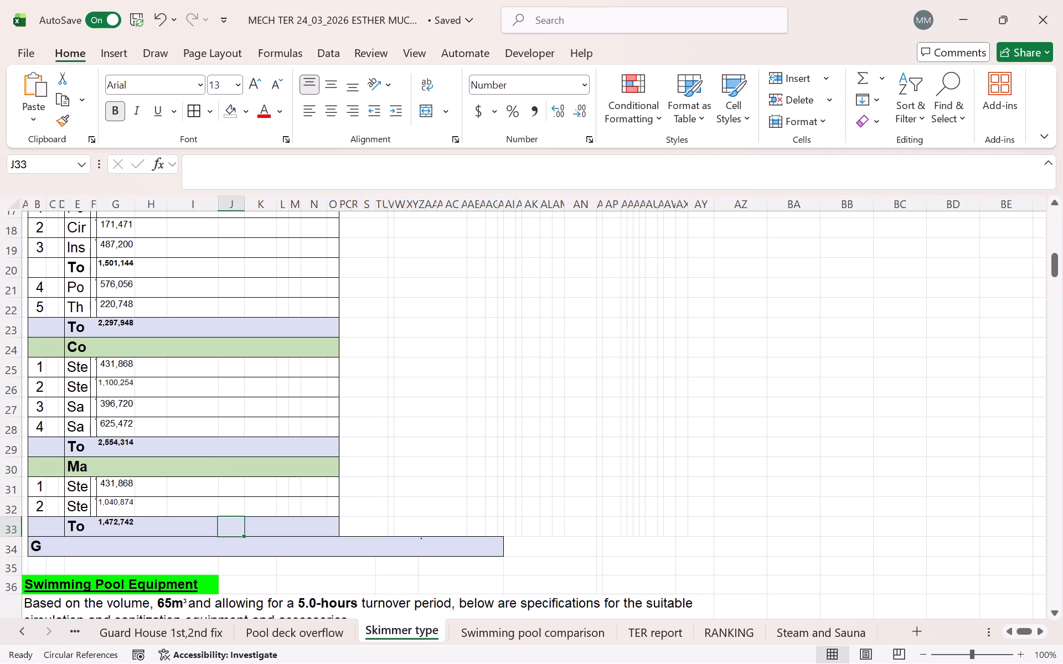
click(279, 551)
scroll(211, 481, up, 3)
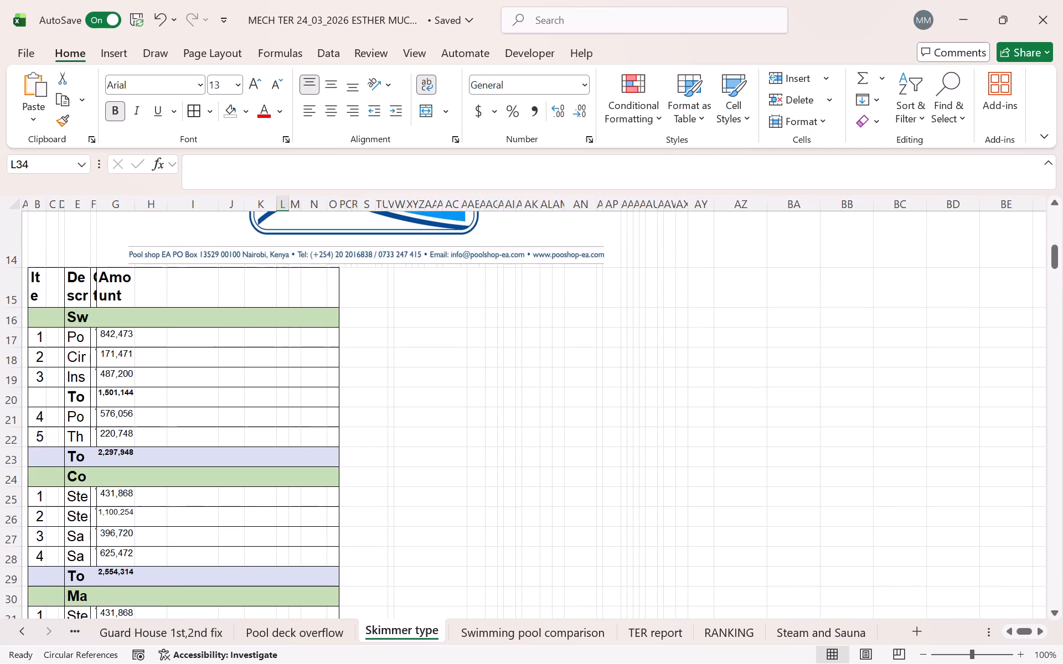
Widen the Amount, Qty and Description columns (G, F and E) of the summary cost table.
drag(136, 202, 164, 204)
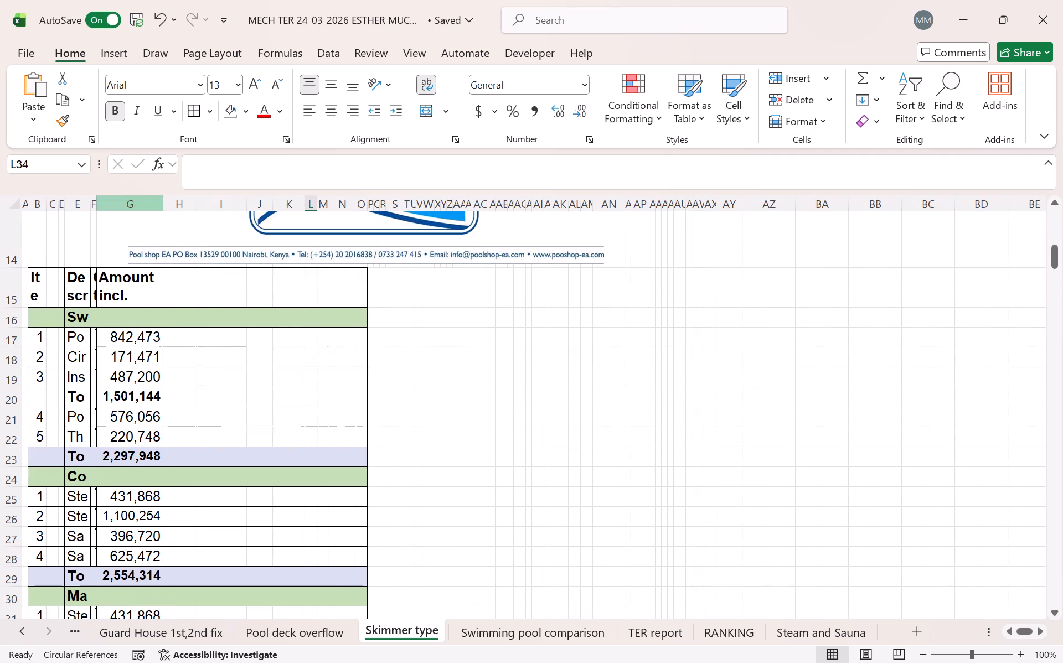
drag(100, 203, 136, 209)
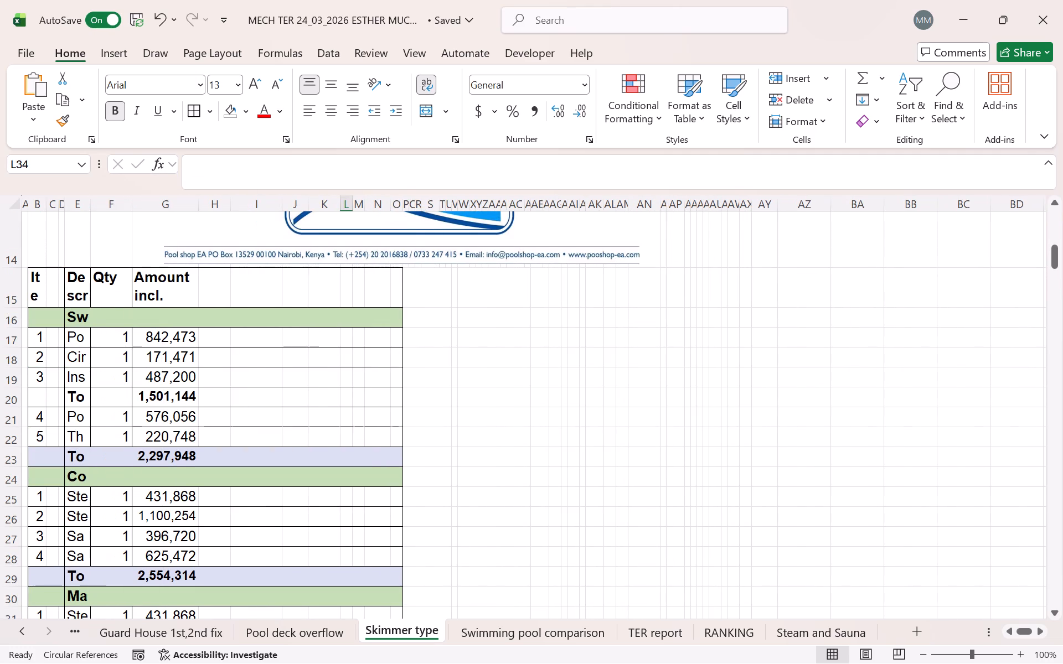
scroll(126, 259, down, 1)
drag(92, 203, 149, 203)
Turn off text wrapping for the descriptions in E17:E33 and autofit column E to their full length.
drag(110, 296, 110, 442)
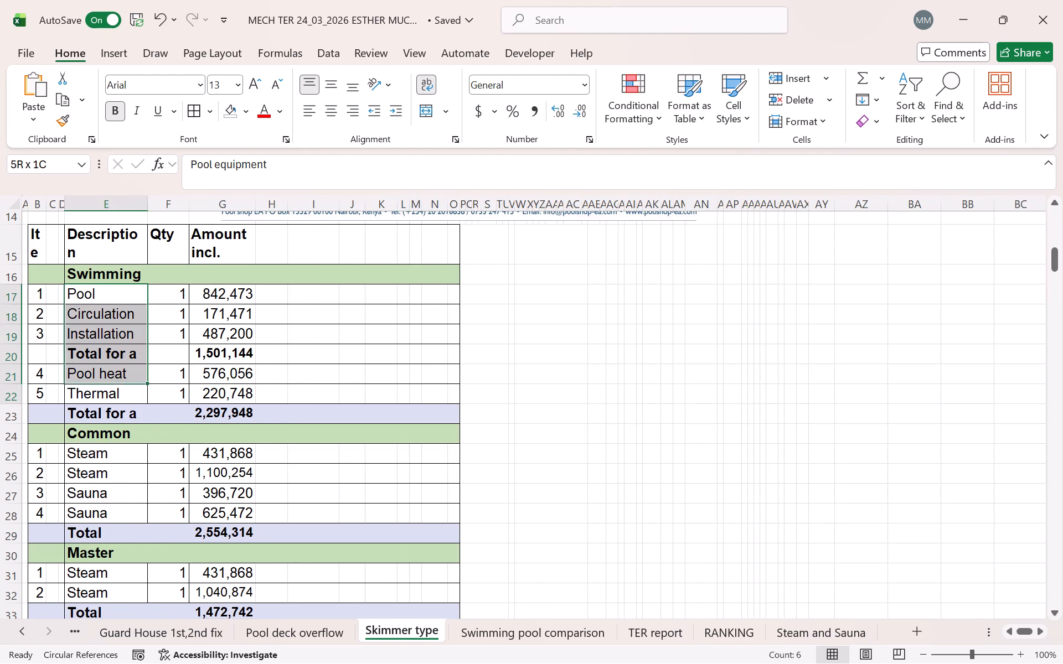
drag(110, 442, 115, 569)
click(429, 81)
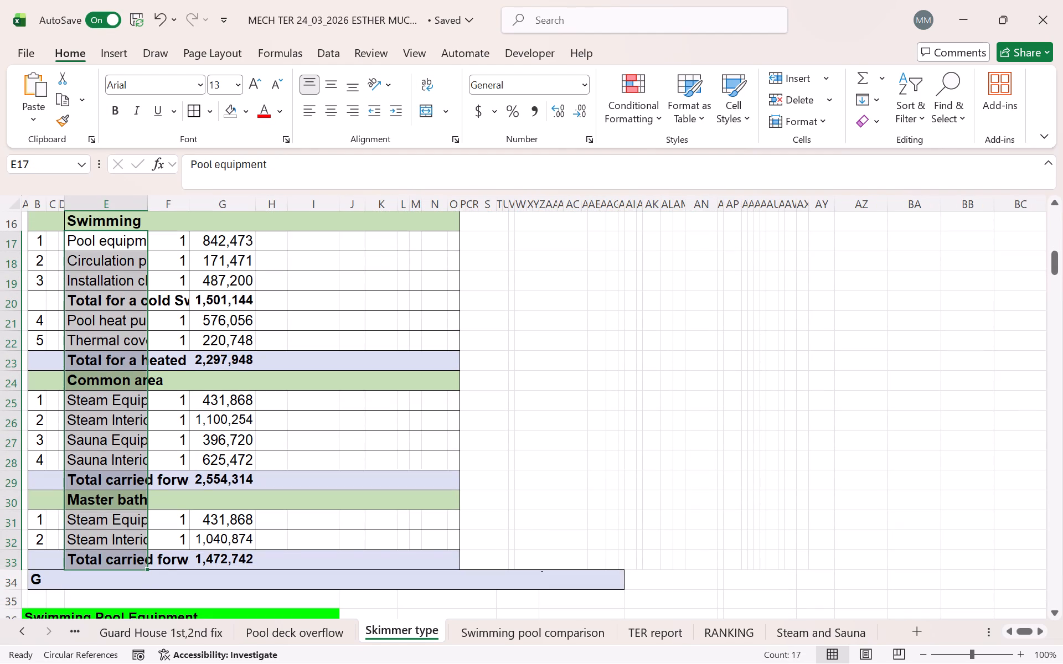
click(230, 252)
double_click(147, 201)
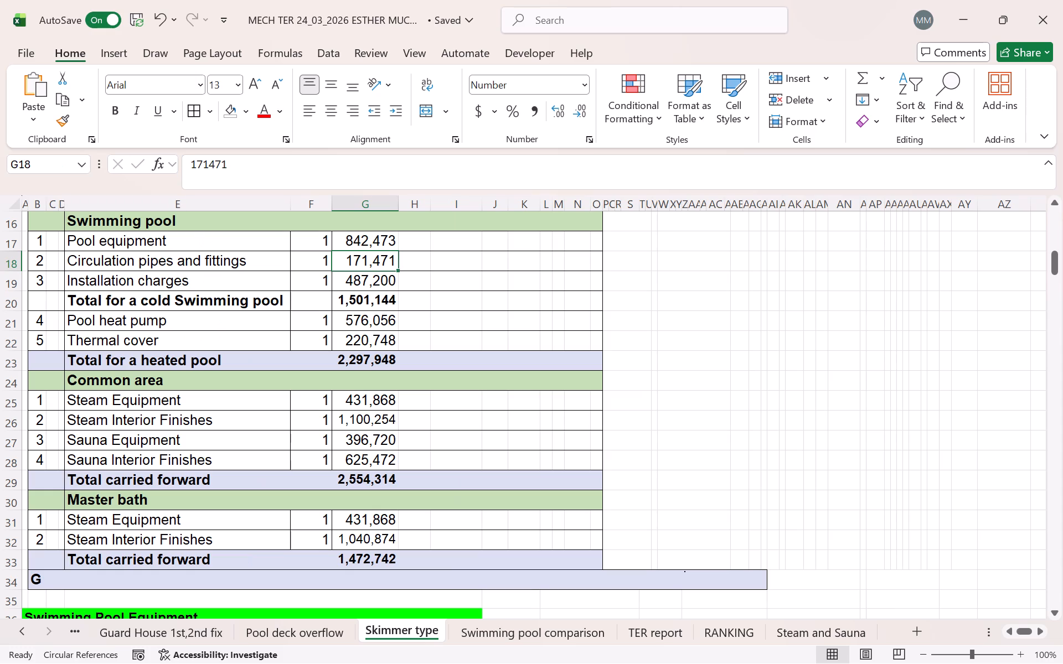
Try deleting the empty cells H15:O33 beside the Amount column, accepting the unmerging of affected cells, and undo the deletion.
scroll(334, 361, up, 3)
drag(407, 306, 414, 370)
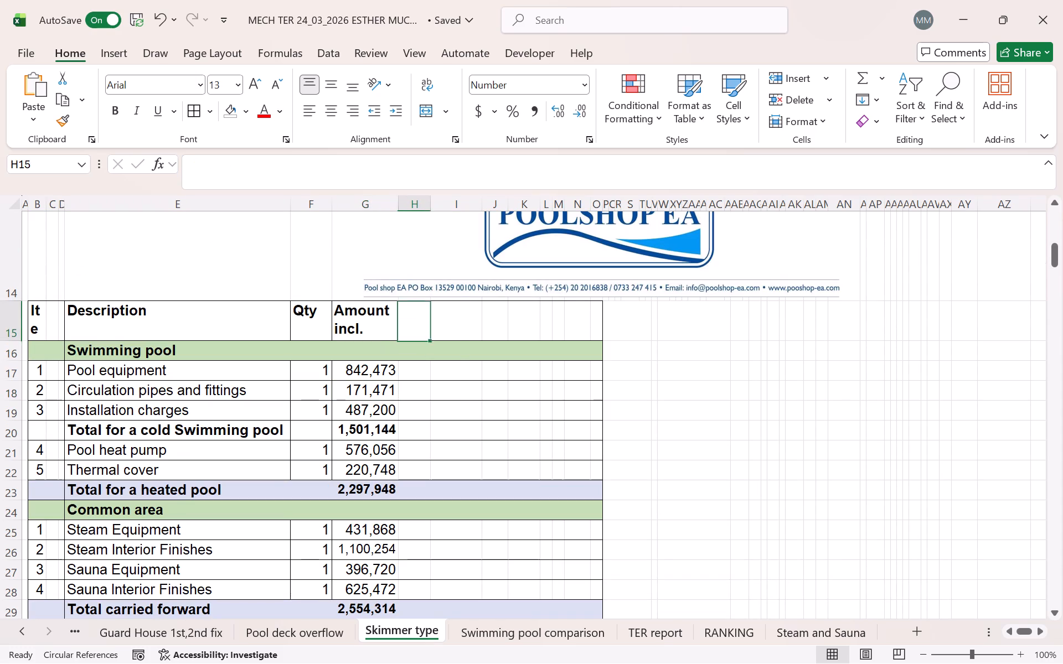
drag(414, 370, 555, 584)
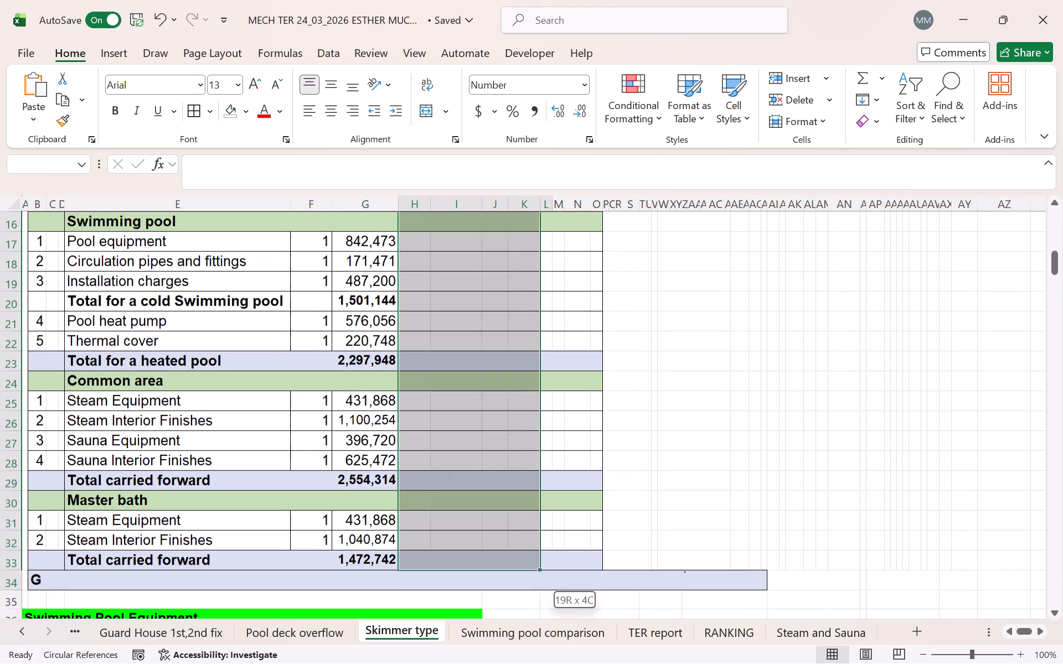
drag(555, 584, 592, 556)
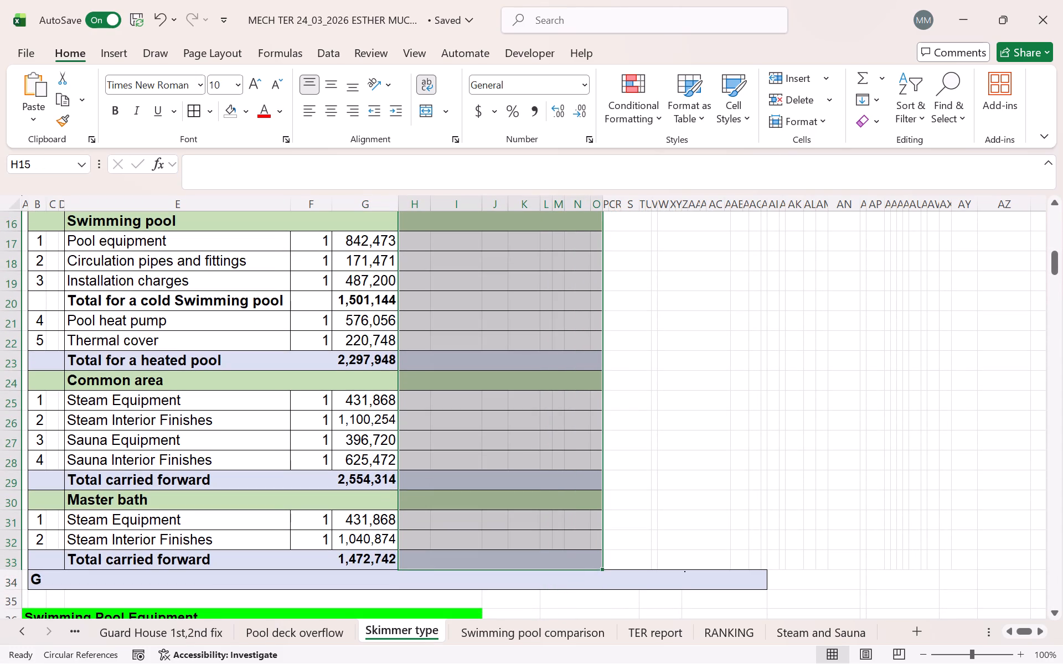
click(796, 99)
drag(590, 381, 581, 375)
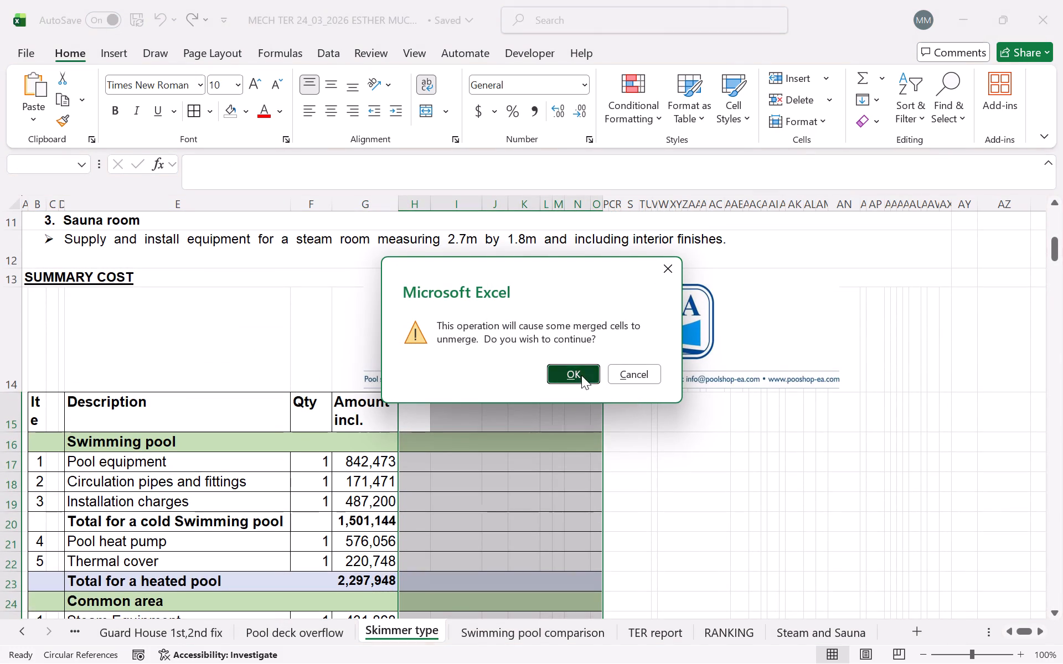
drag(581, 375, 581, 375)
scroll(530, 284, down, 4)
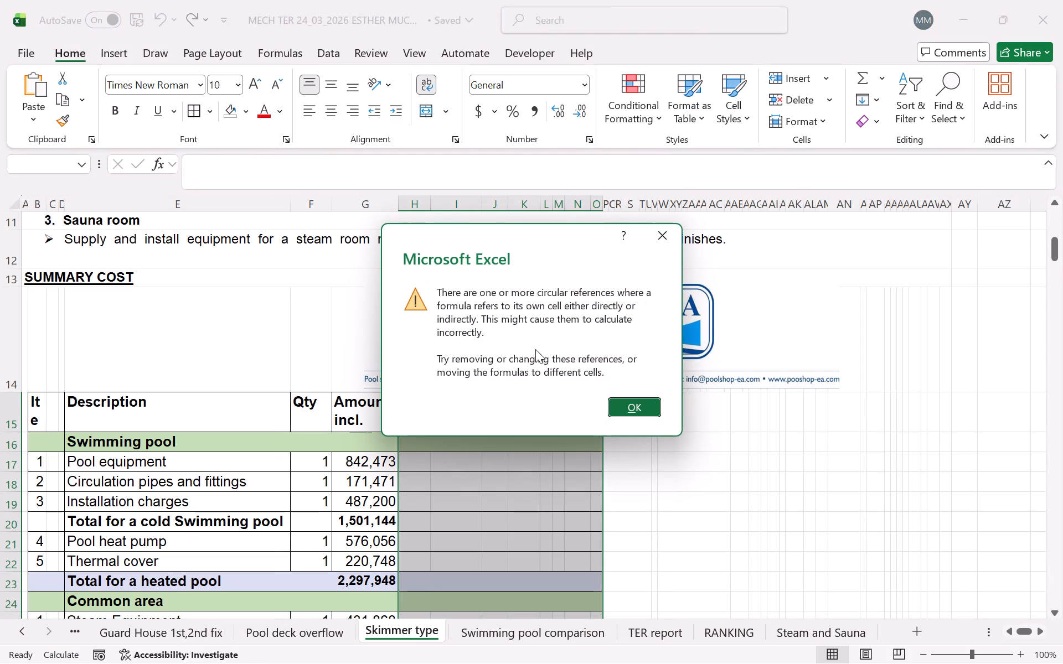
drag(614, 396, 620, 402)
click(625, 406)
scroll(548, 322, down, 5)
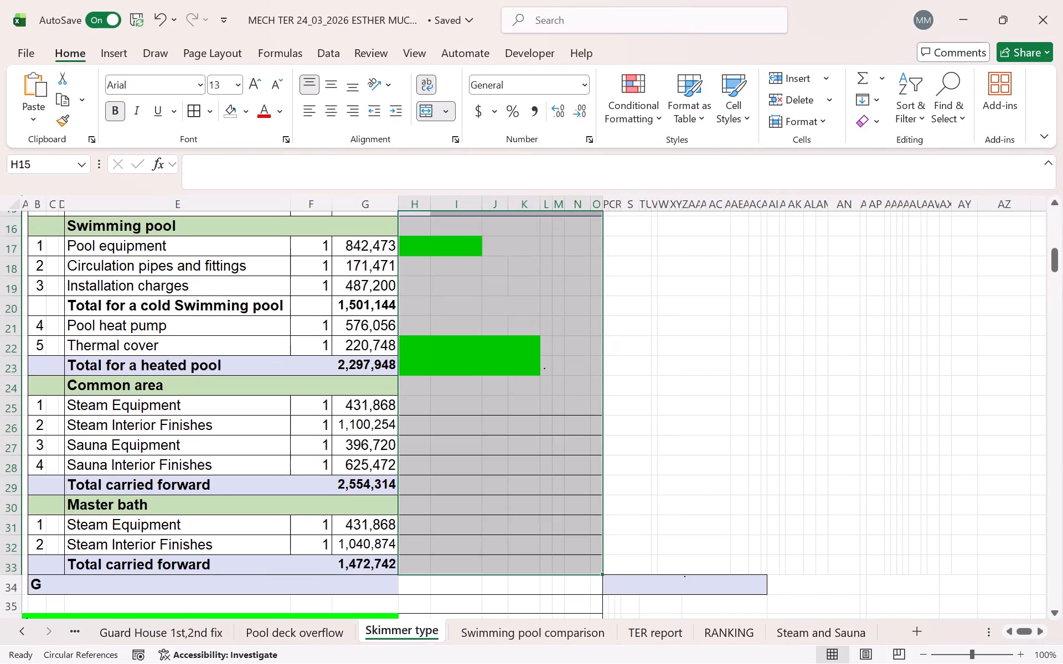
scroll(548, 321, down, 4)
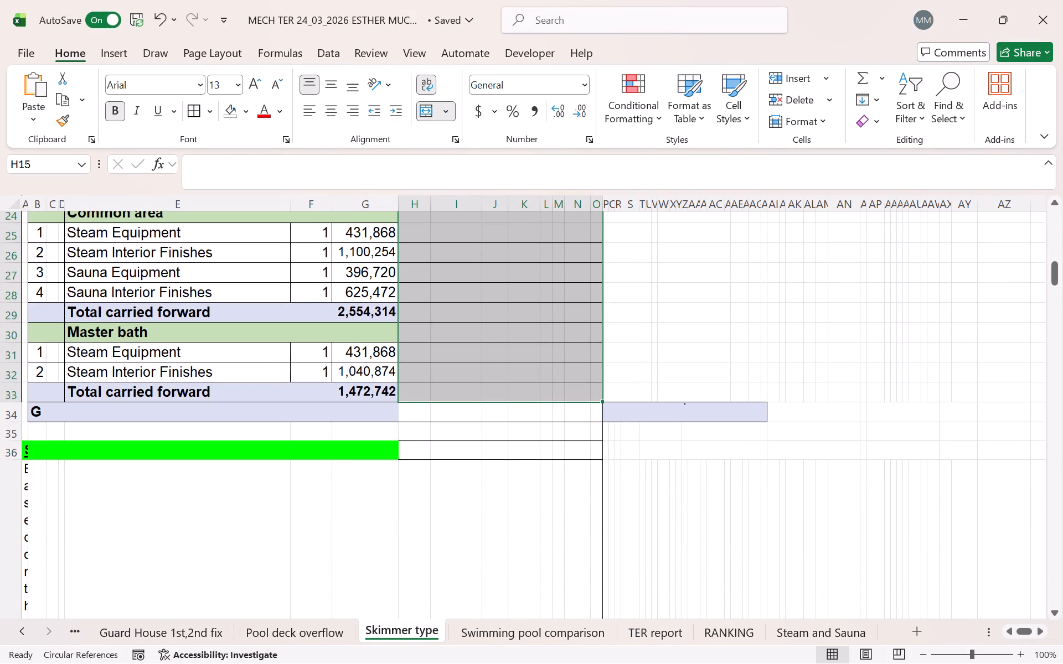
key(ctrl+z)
Review the equipment, installation, heat pump, pool cover, steam and sauna schedules and the terms below the summary cost table.
scroll(546, 318, down, 7)
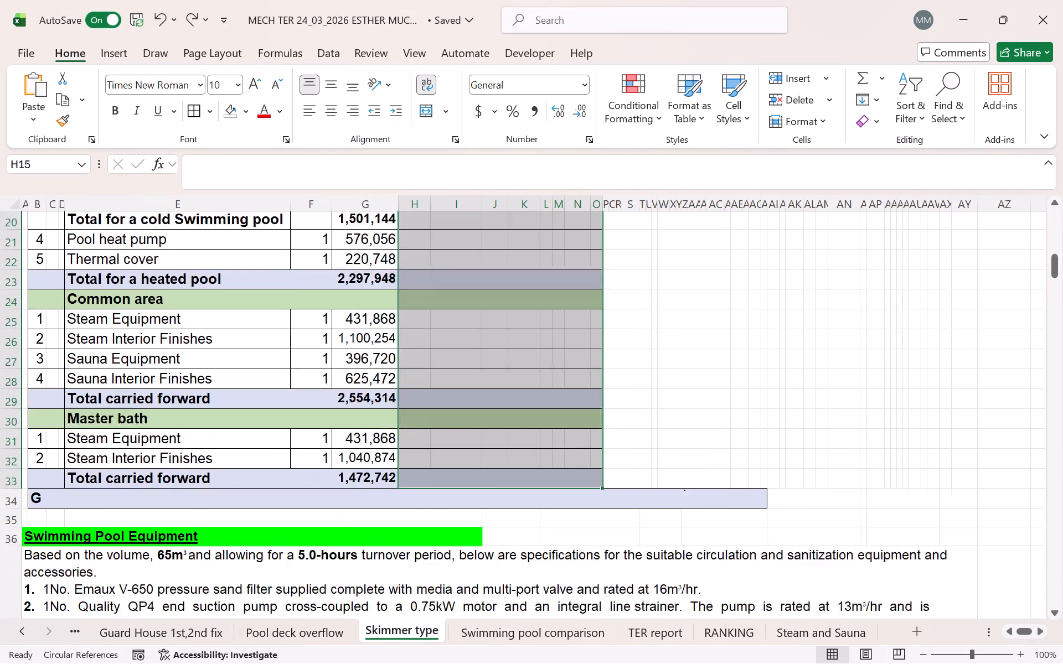
scroll(546, 318, down, 1)
scroll(644, 352, down, 16)
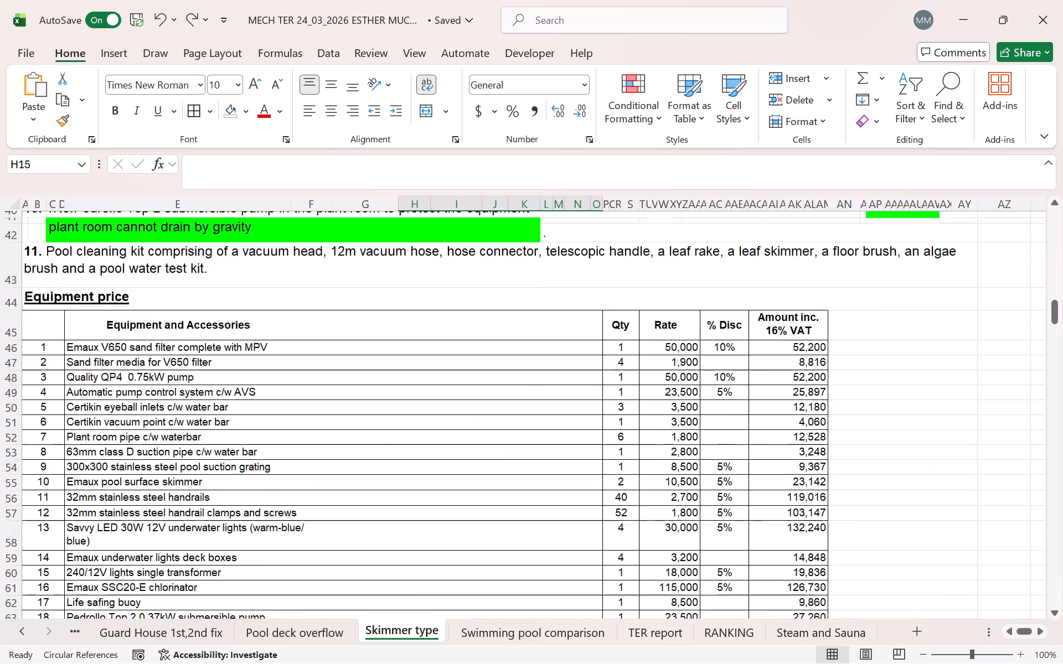
scroll(642, 354, down, 2)
scroll(642, 354, down, 20)
scroll(642, 354, down, 4)
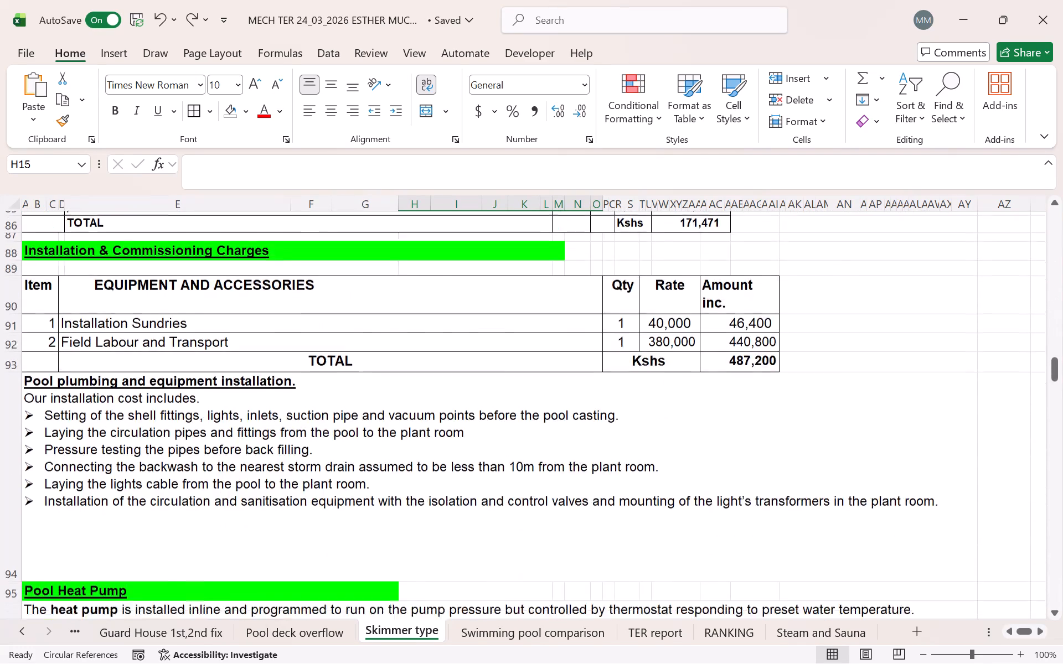
scroll(637, 354, down, 20)
scroll(637, 353, down, 7)
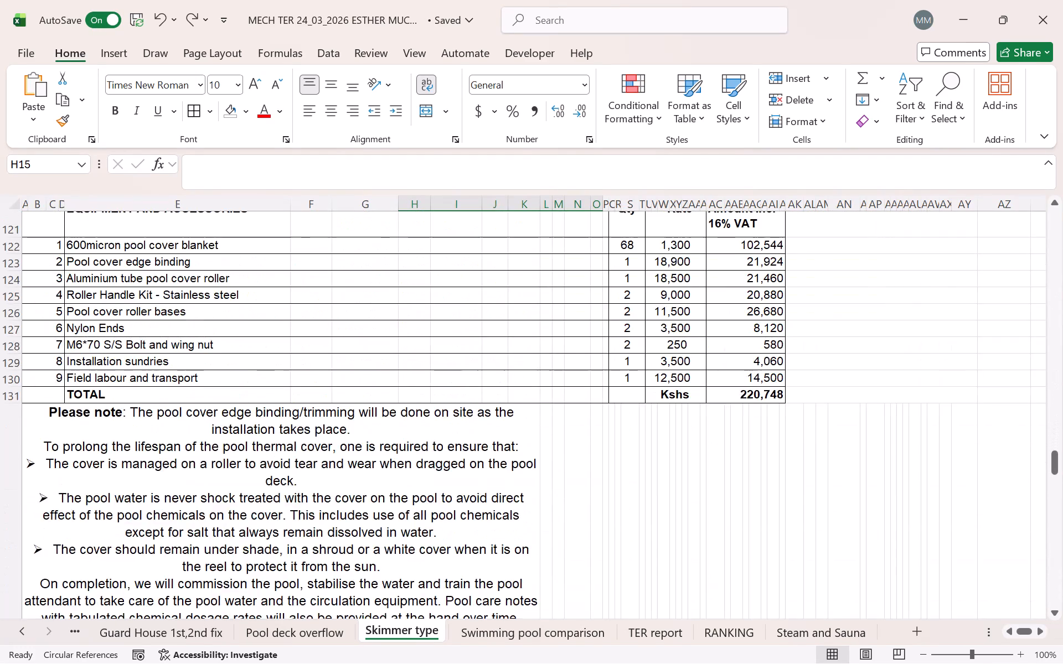
scroll(637, 352, down, 20)
scroll(637, 352, down, 6)
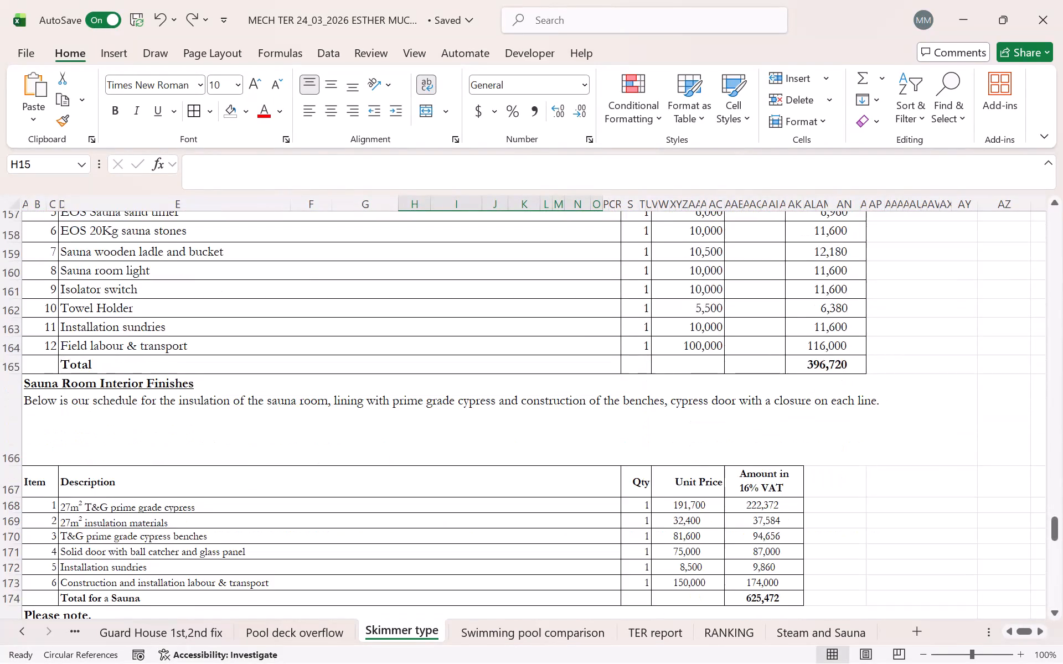
scroll(637, 351, down, 20)
scroll(637, 351, down, 6)
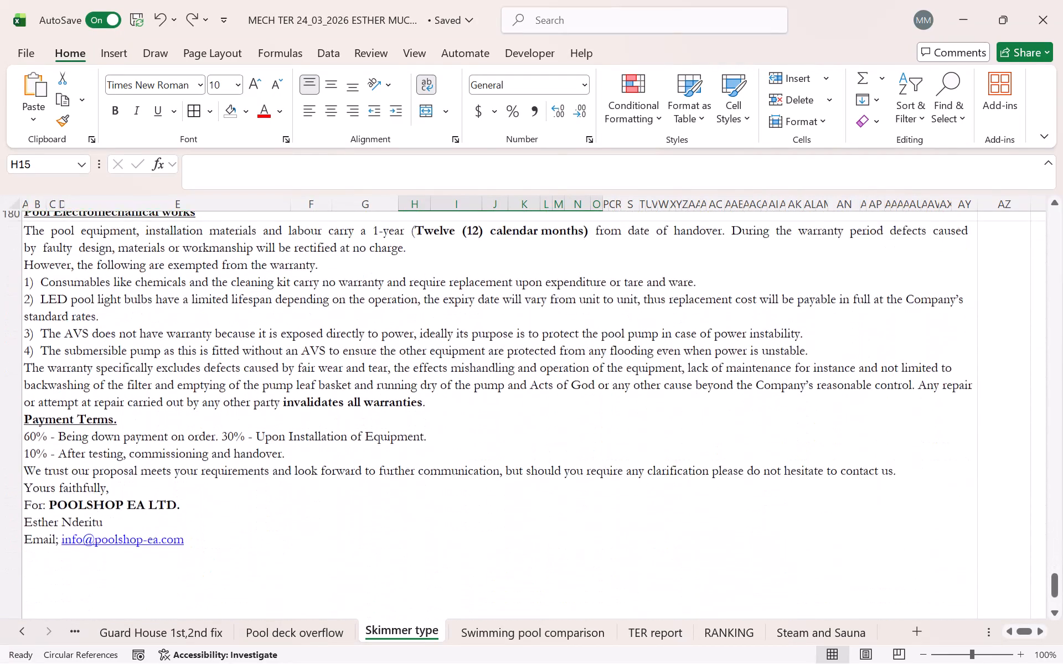
scroll(637, 350, down, 4)
scroll(646, 359, up, 20)
scroll(646, 359, up, 3)
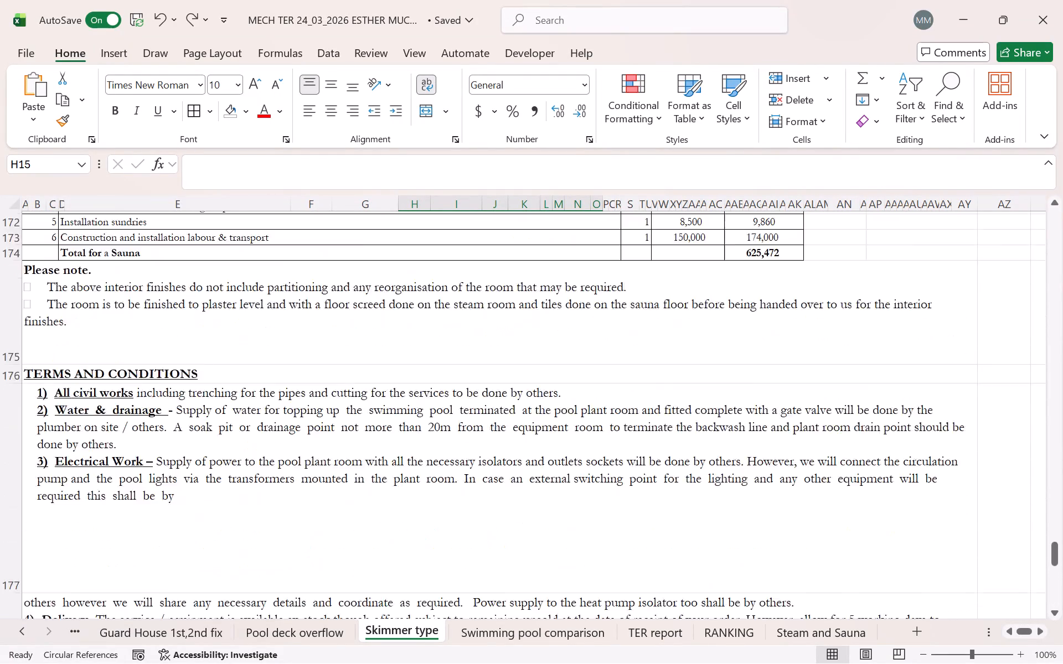
scroll(561, 373, up, 19)
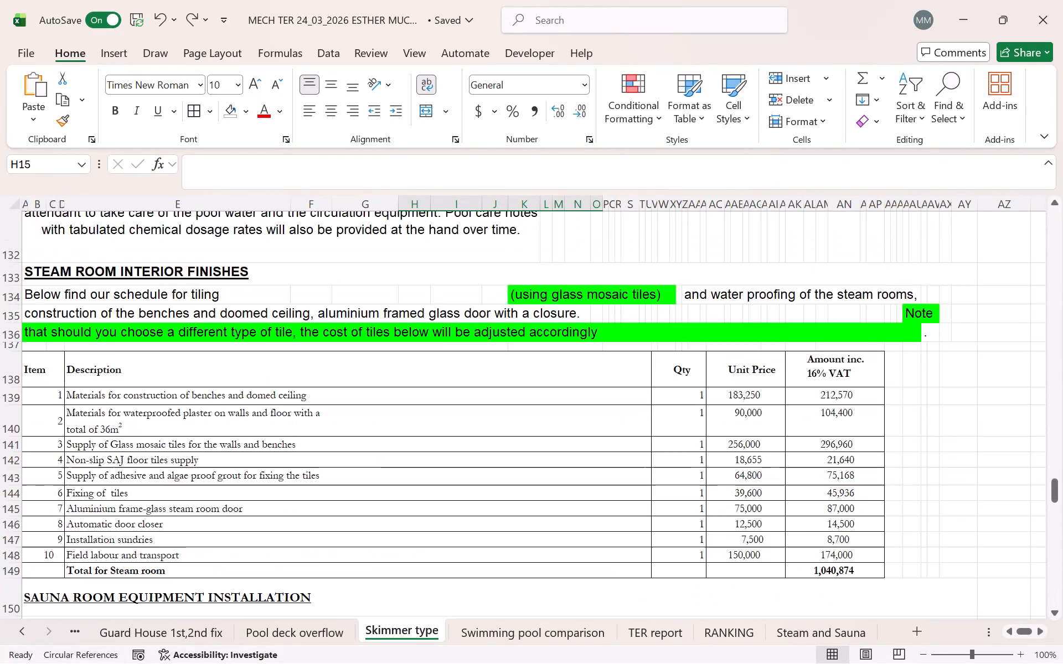
scroll(538, 371, up, 20)
scroll(538, 371, up, 16)
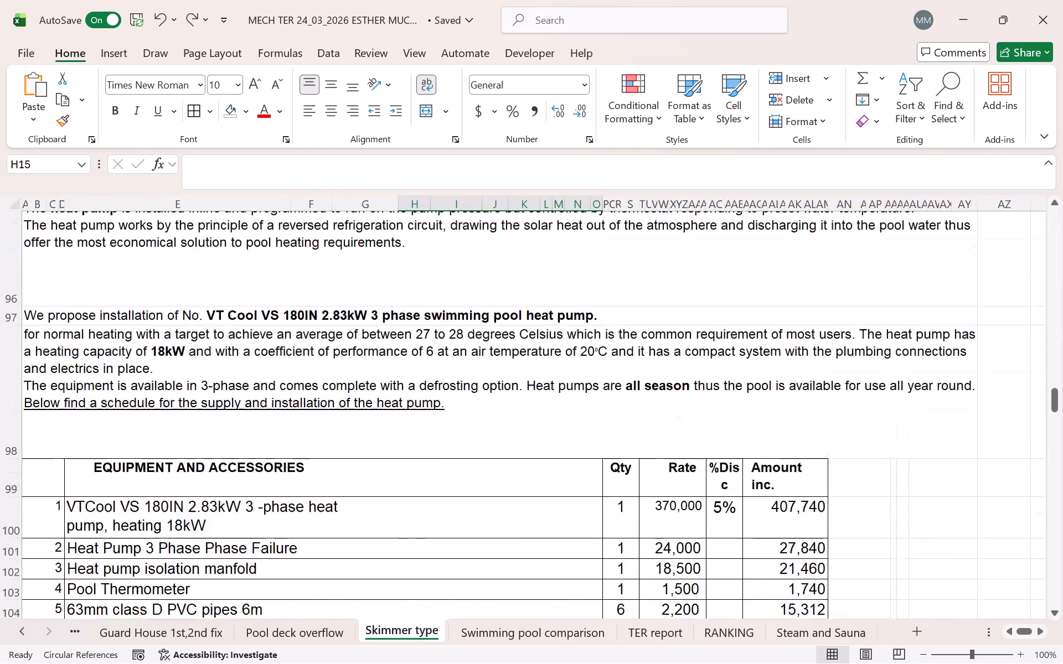
scroll(520, 363, up, 20)
scroll(520, 363, up, 16)
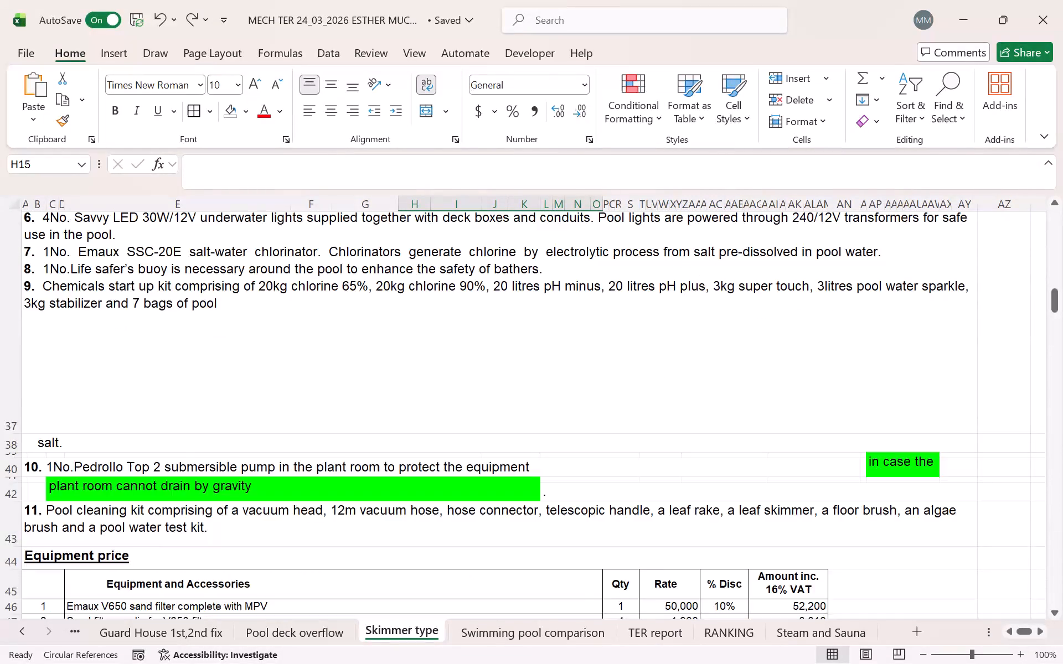
Change the font of the entire Skimmer type sheet to Garamond.
scroll(510, 360, up, 20)
scroll(510, 360, up, 7)
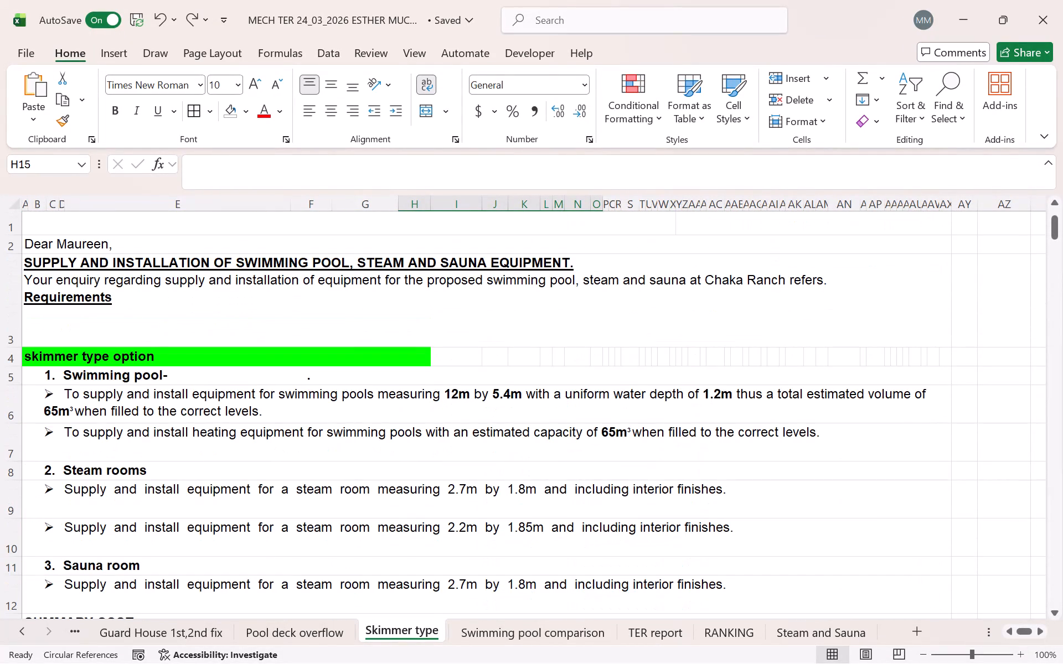
triple_click(22, 634)
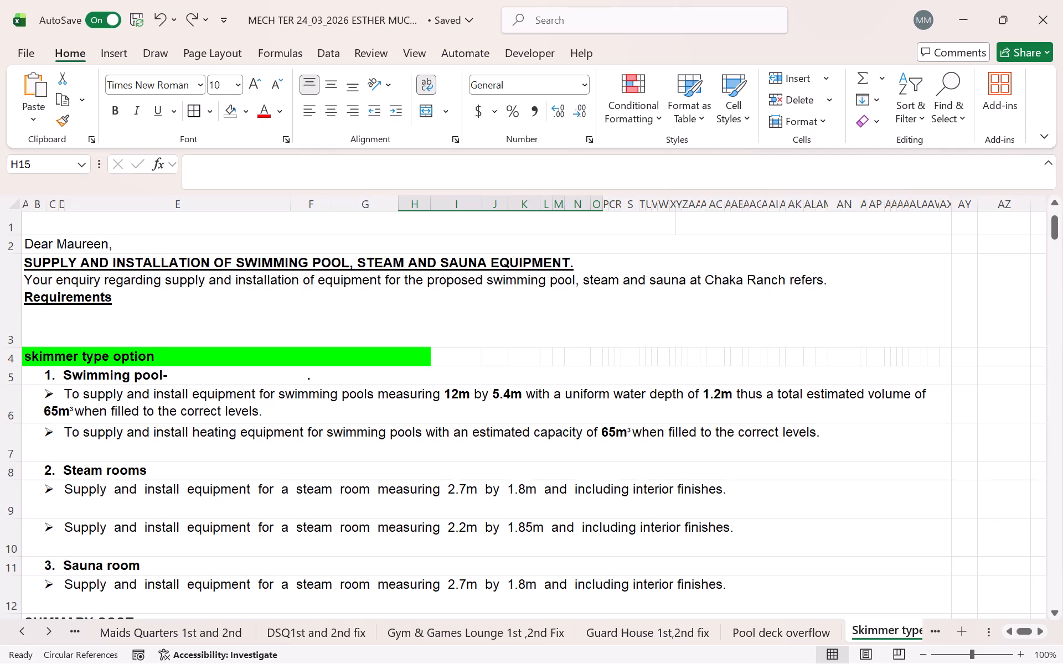
key(ctrl+a)
click(188, 86)
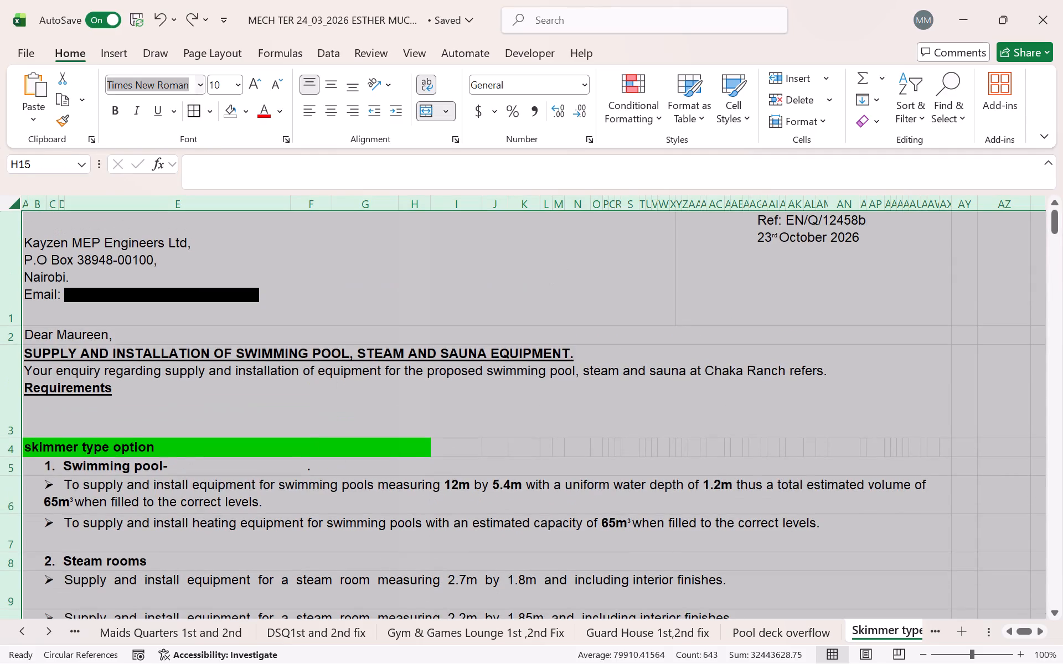
key(g)
text(ar)
key(a)
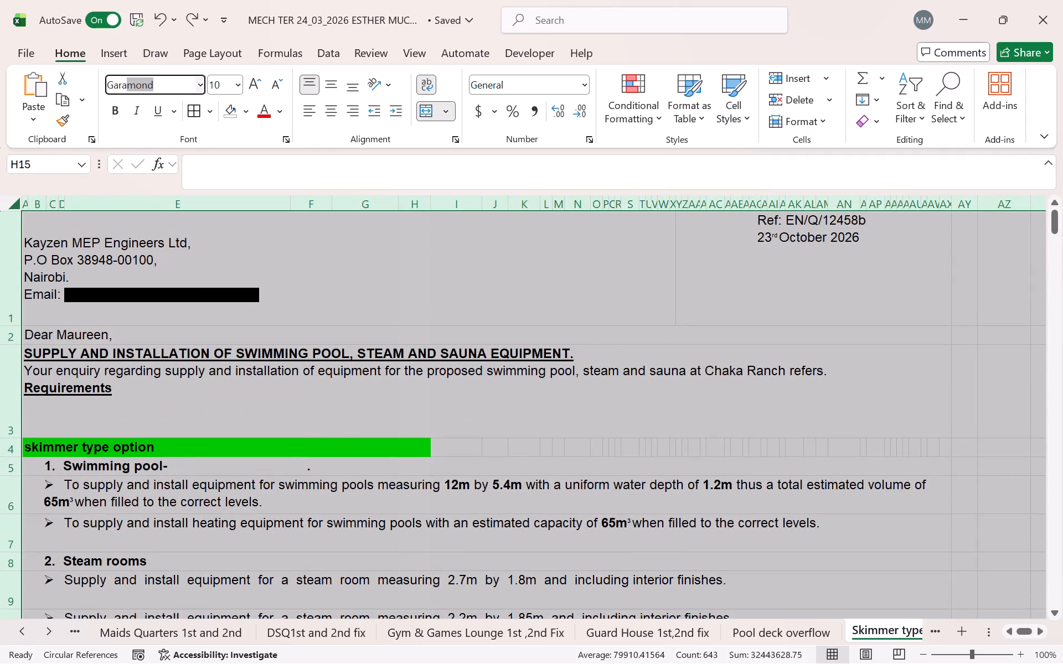
click(184, 85)
Move the Poolshop EA letterhead image in row 14 so it sits above the Description, Qty and Amount columns.
click(529, 350)
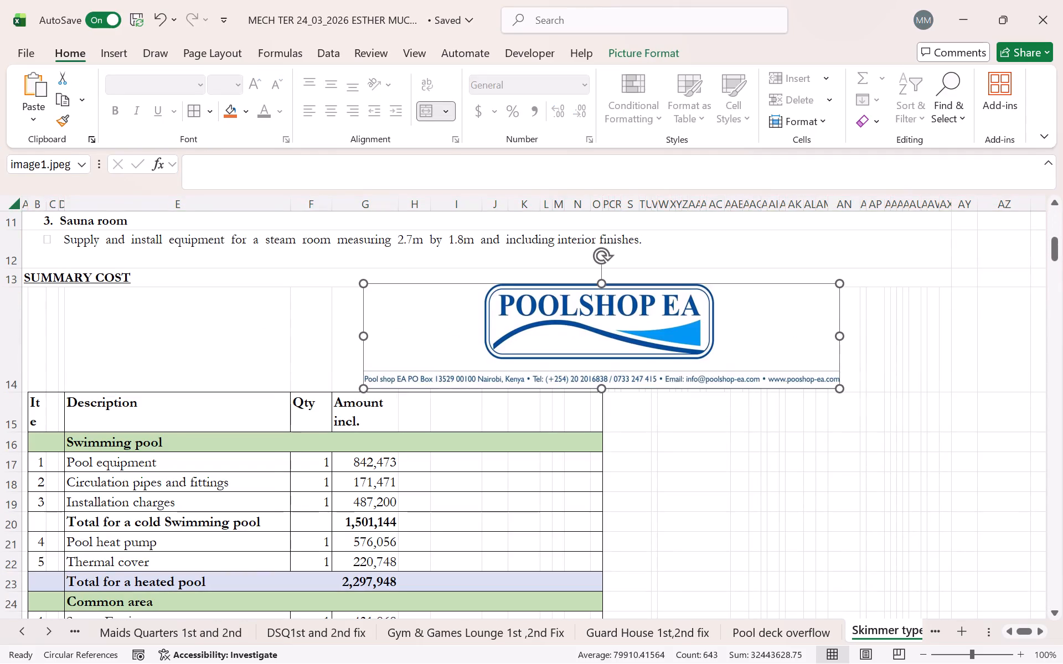
drag(525, 350, 241, 346)
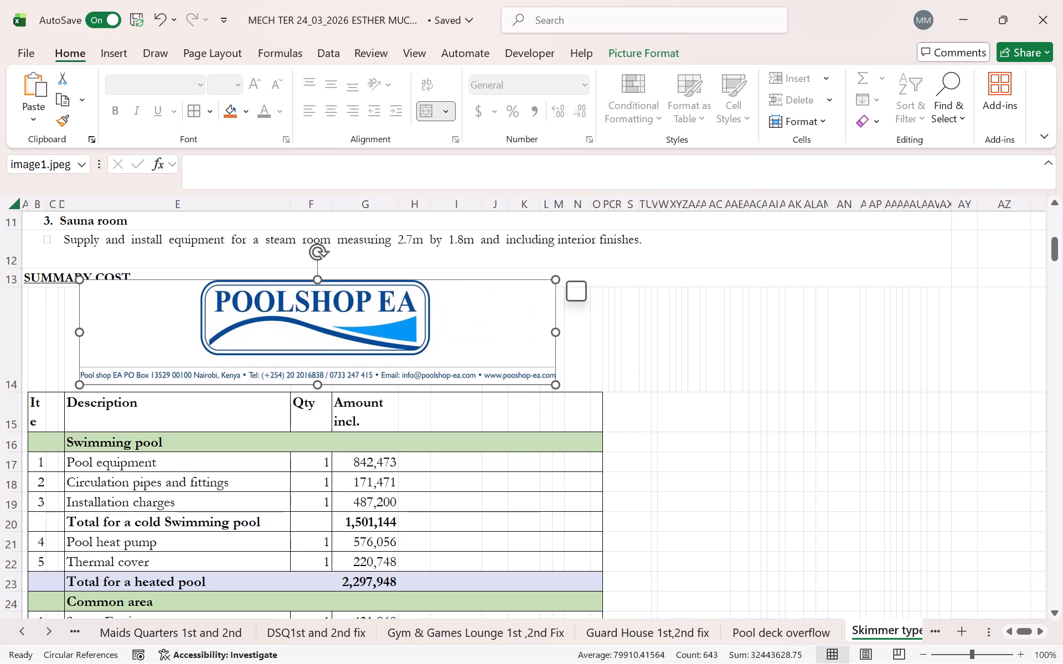
click(771, 461)
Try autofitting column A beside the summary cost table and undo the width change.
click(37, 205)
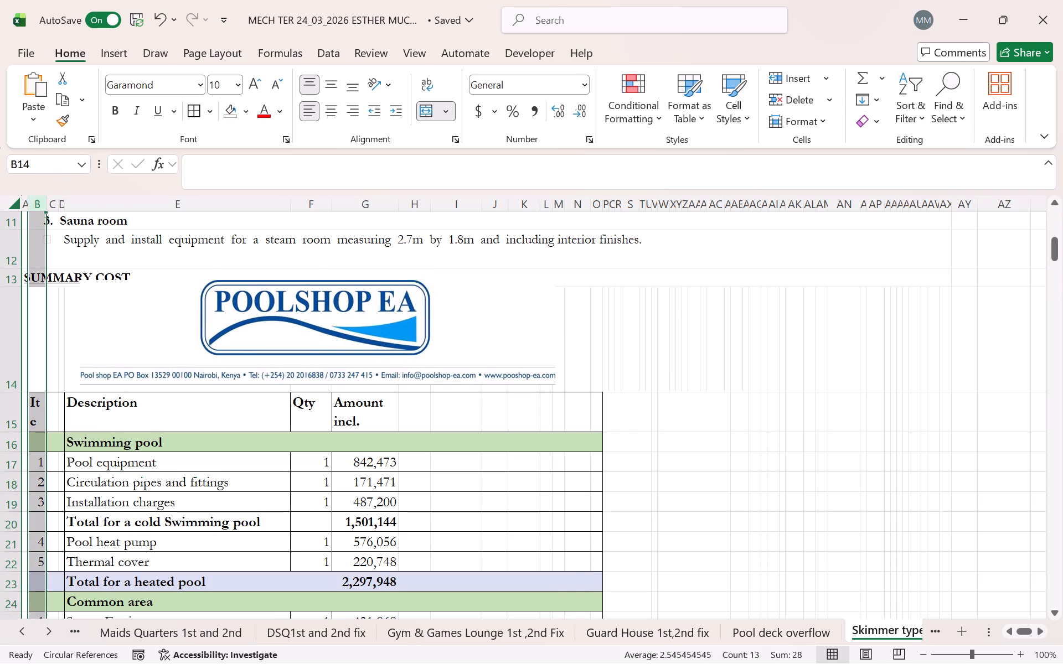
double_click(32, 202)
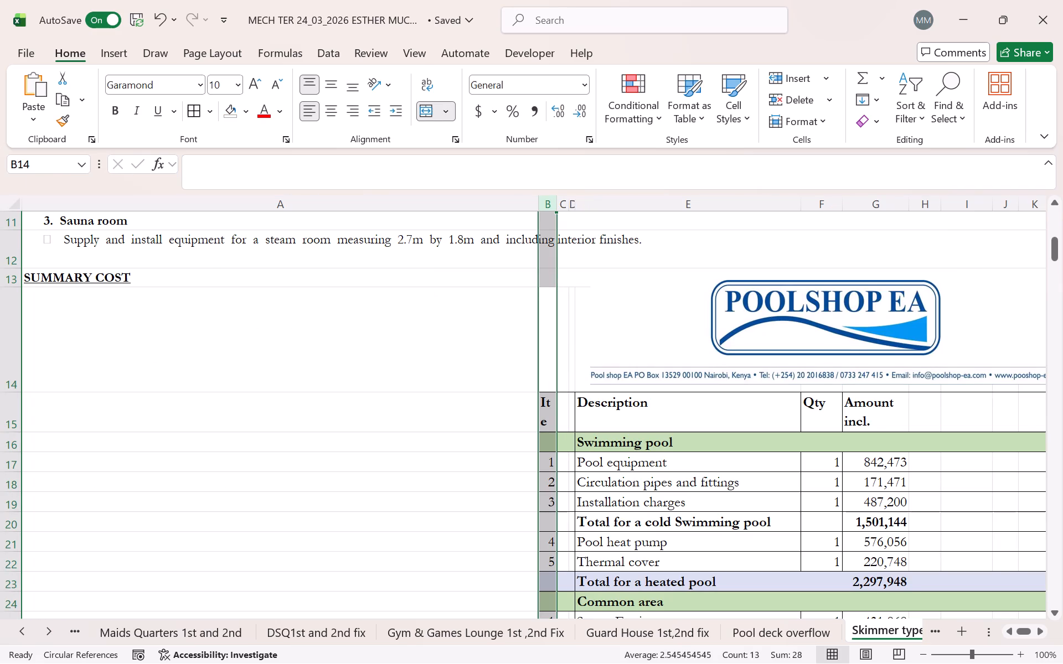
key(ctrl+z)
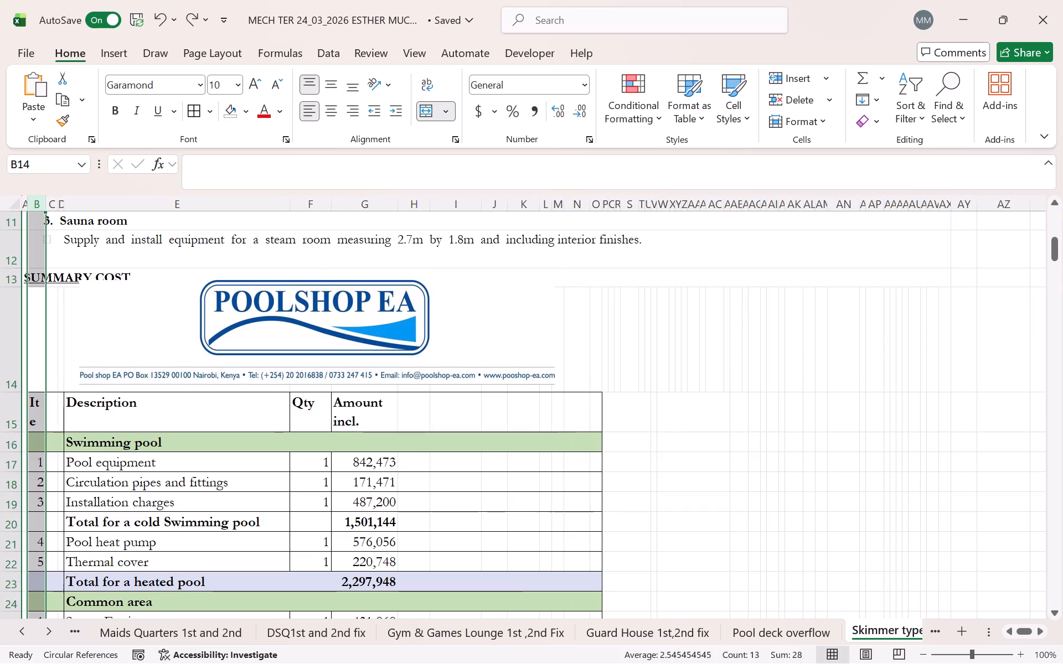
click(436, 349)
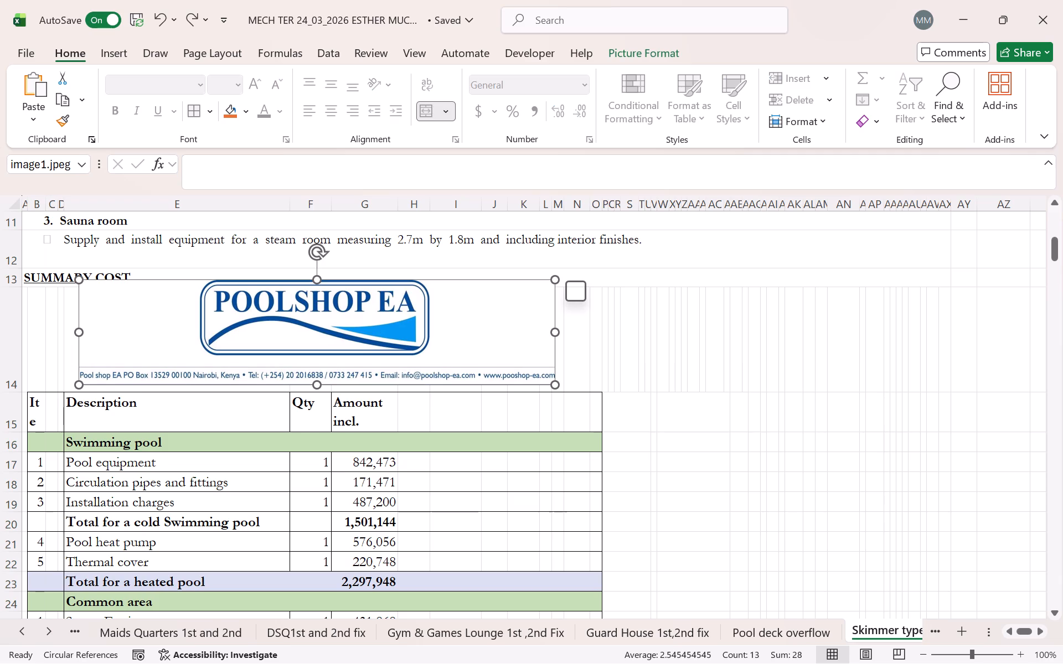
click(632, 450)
Check the main summary's spilling B8 skimmer formula against the Skimmer type summary cost table and return to the main summary.
scroll(496, 333, down, 3)
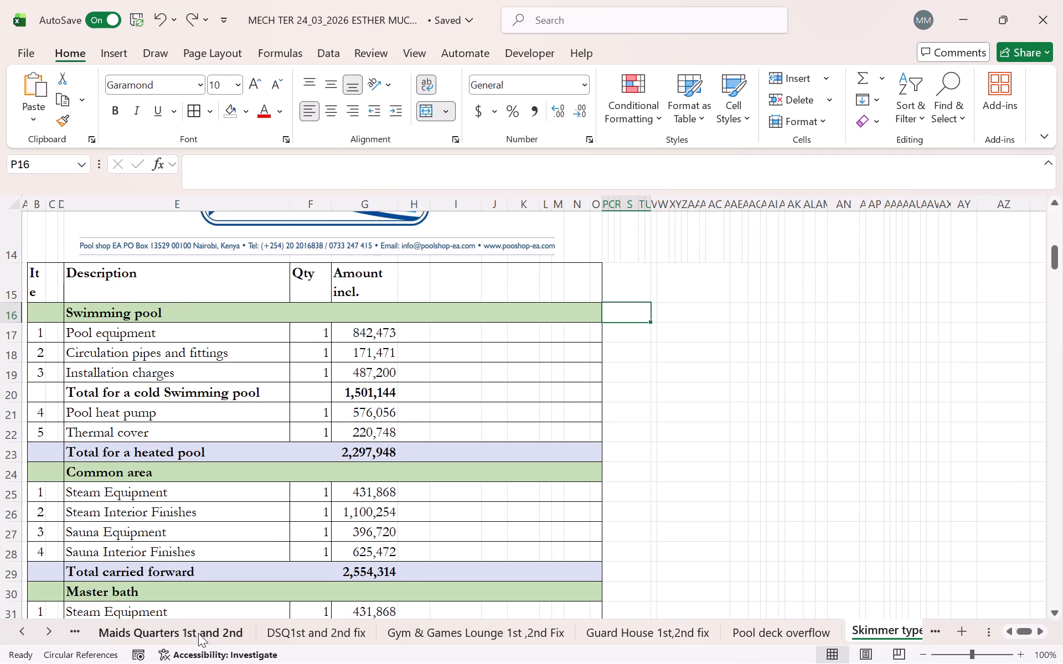
triple_click(18, 627)
double_click(18, 627)
click(232, 624)
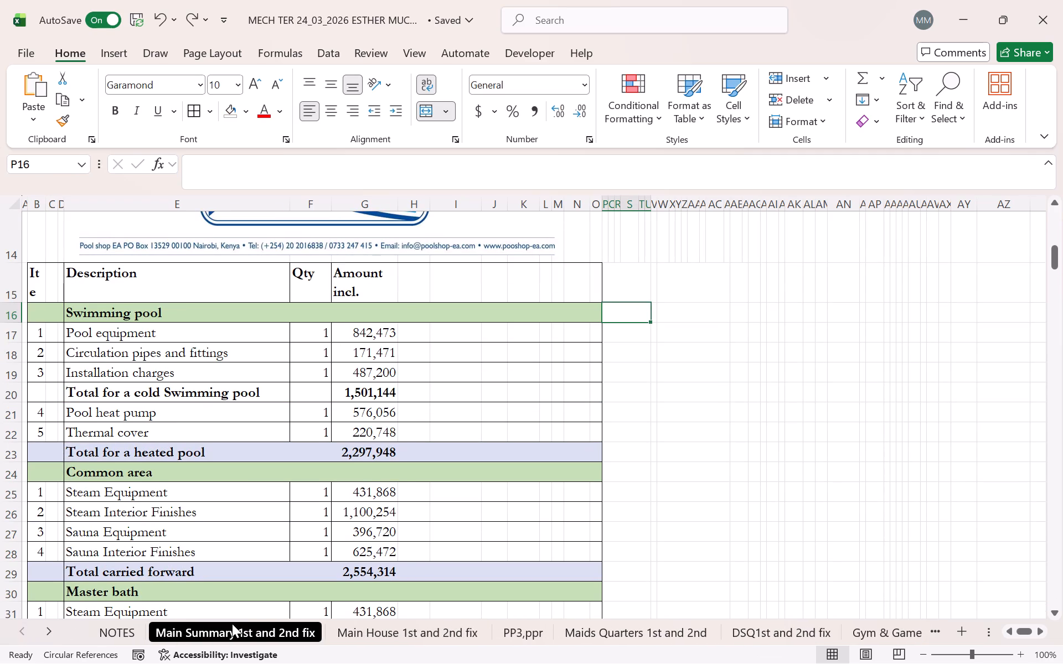
scroll(285, 412, down, 1)
click(400, 506)
click(353, 496)
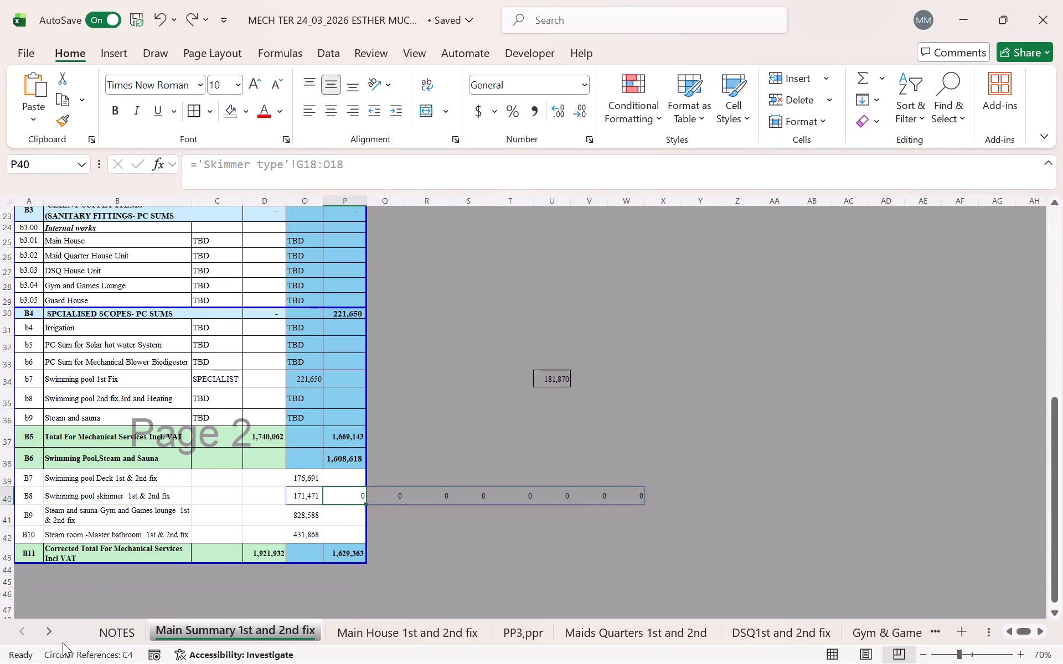
triple_click(50, 629)
triple_click(49, 628)
triple_click(49, 628)
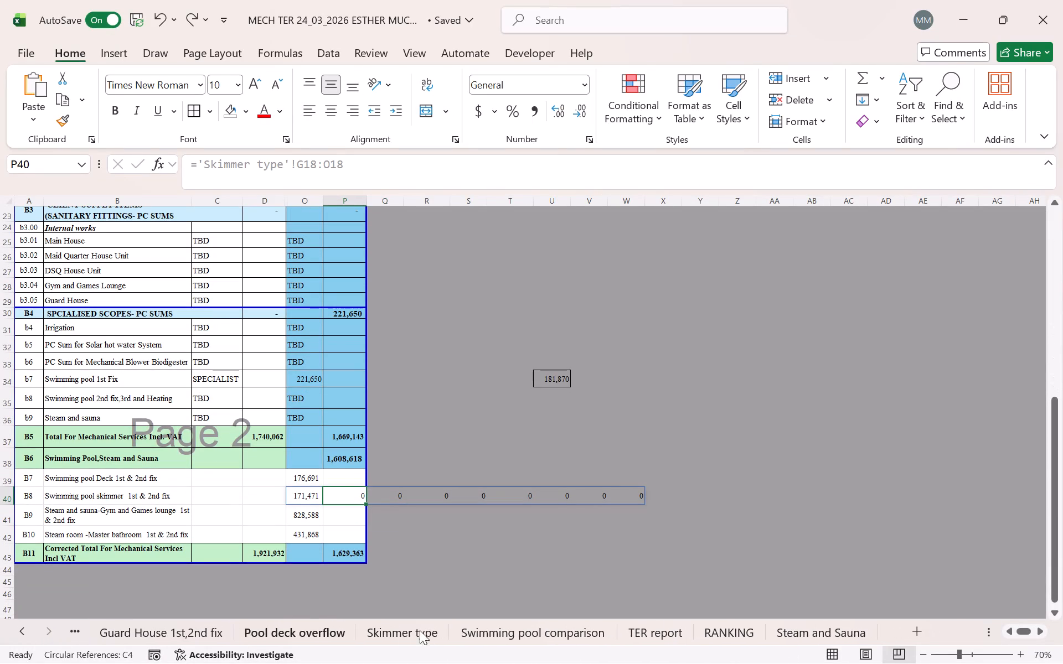
click(403, 635)
scroll(385, 201, up, 5)
click(403, 372)
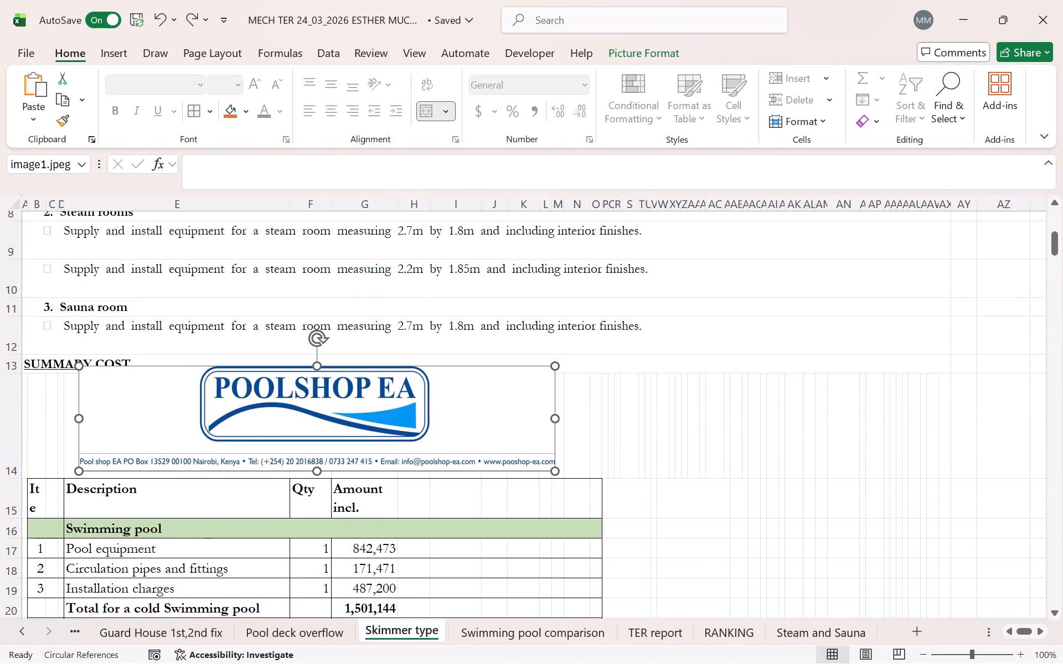
scroll(394, 412, down, 4)
triple_click(27, 631)
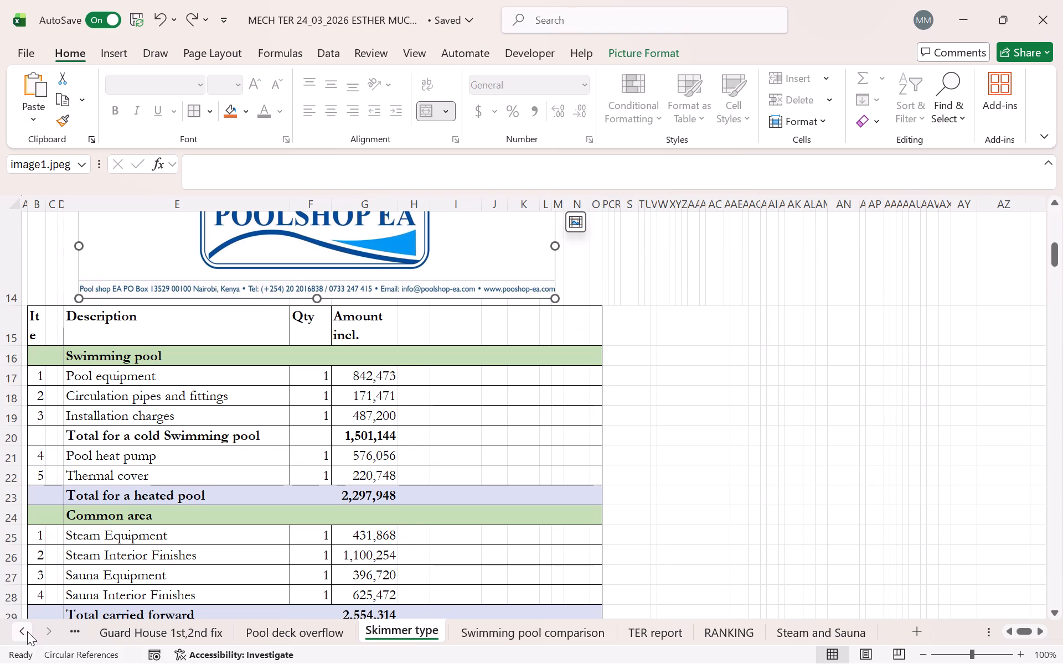
triple_click(27, 631)
click(112, 629)
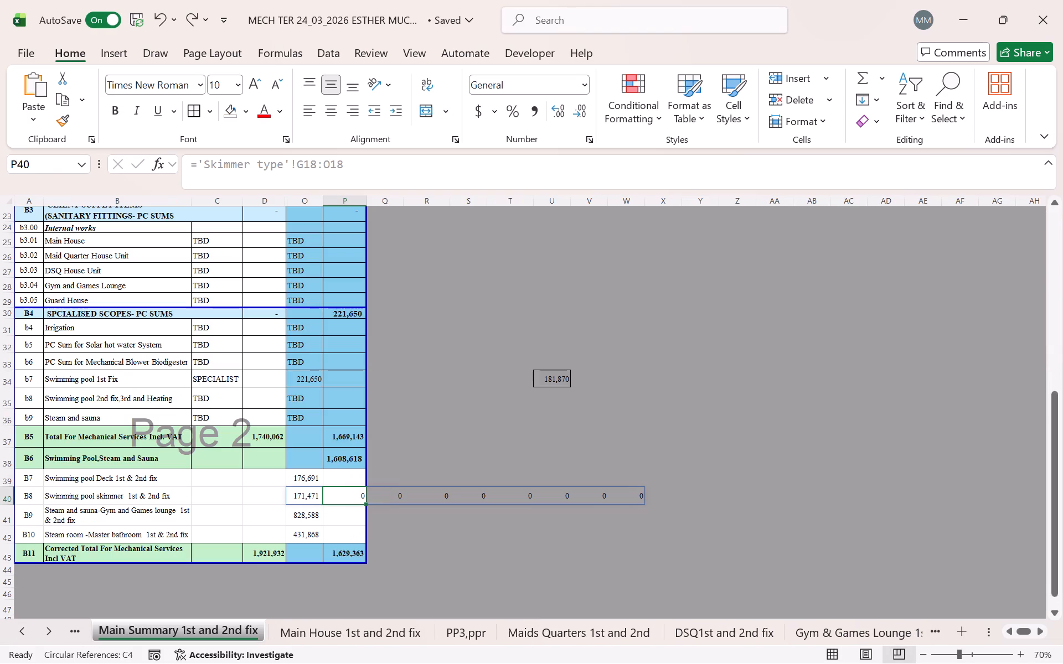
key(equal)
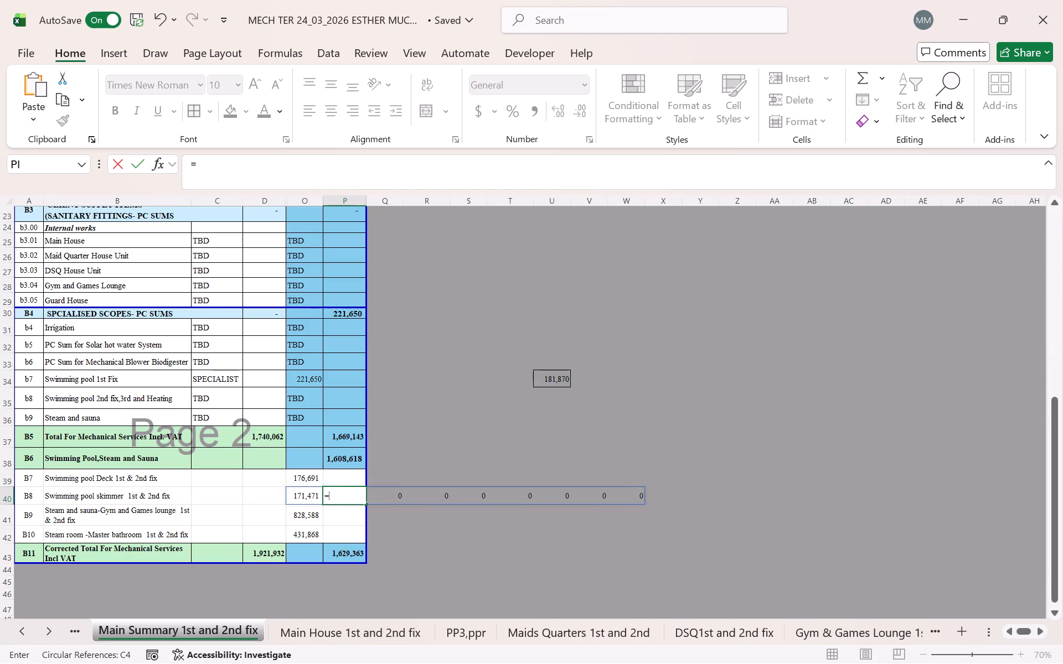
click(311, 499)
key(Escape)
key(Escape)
Replace the B8 Swimming pool skimmer formula in O40 with a single-cell link, ='Skimmer type'!$G$18.
click(307, 497)
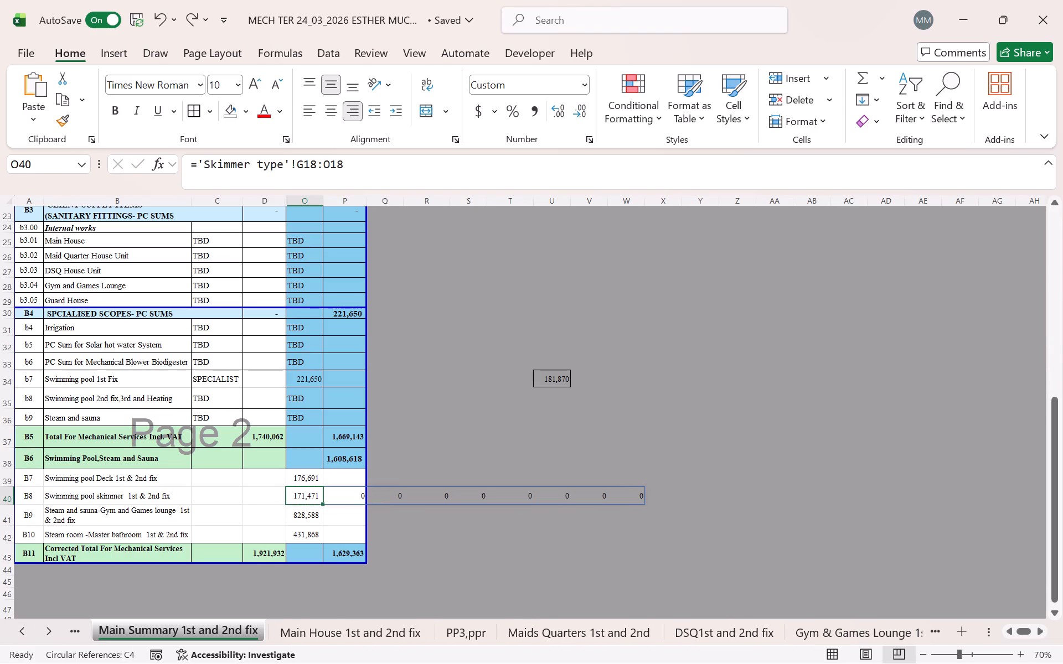
key(equal)
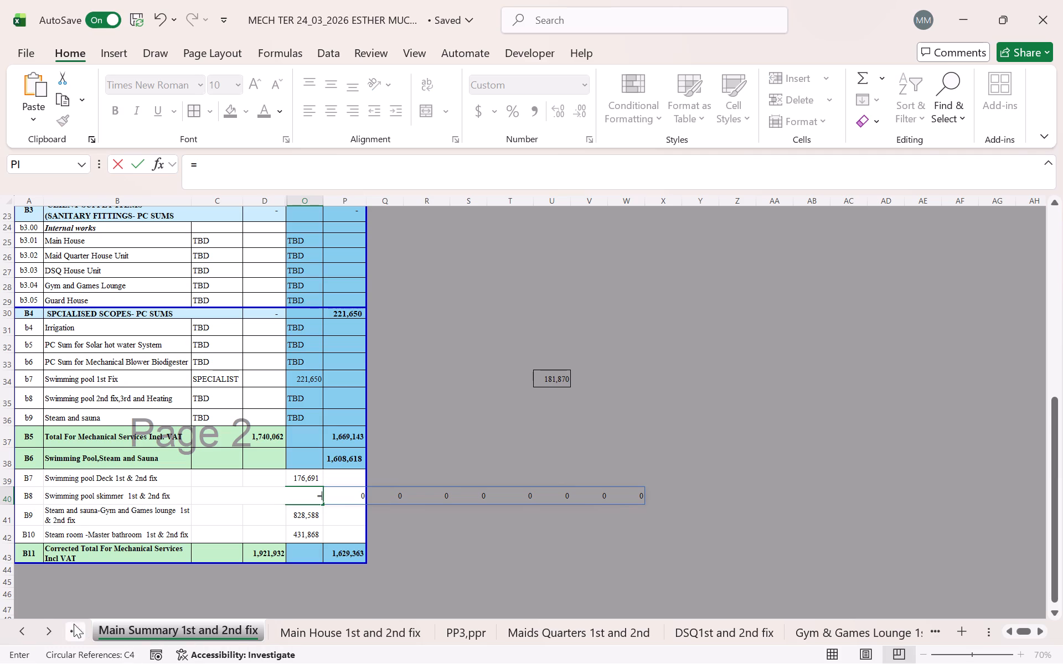
triple_click(50, 627)
double_click(50, 627)
click(597, 640)
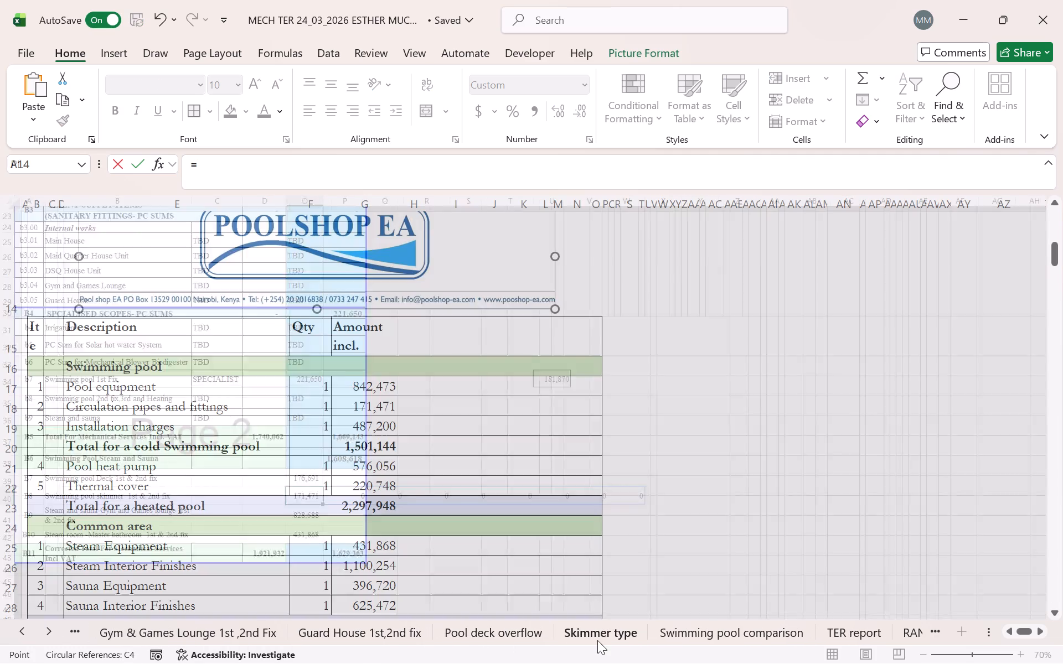
click(386, 414)
key(Return)
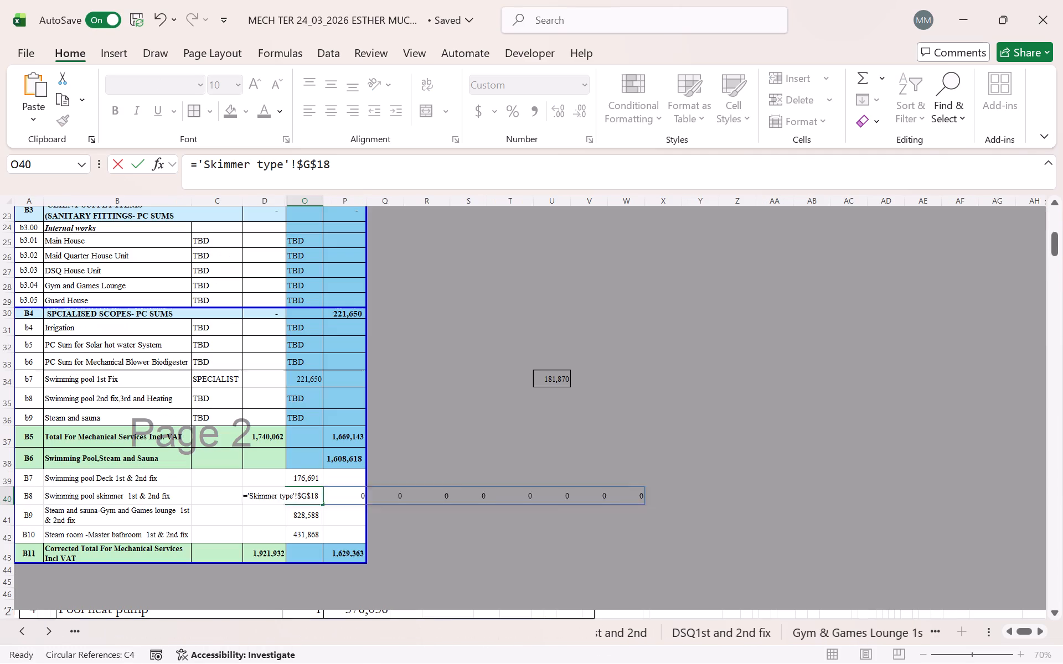
click(413, 517)
Apply all borders to the B7 to B10 pool, steam and sauna rows, A39:P42.
drag(311, 473, 310, 473)
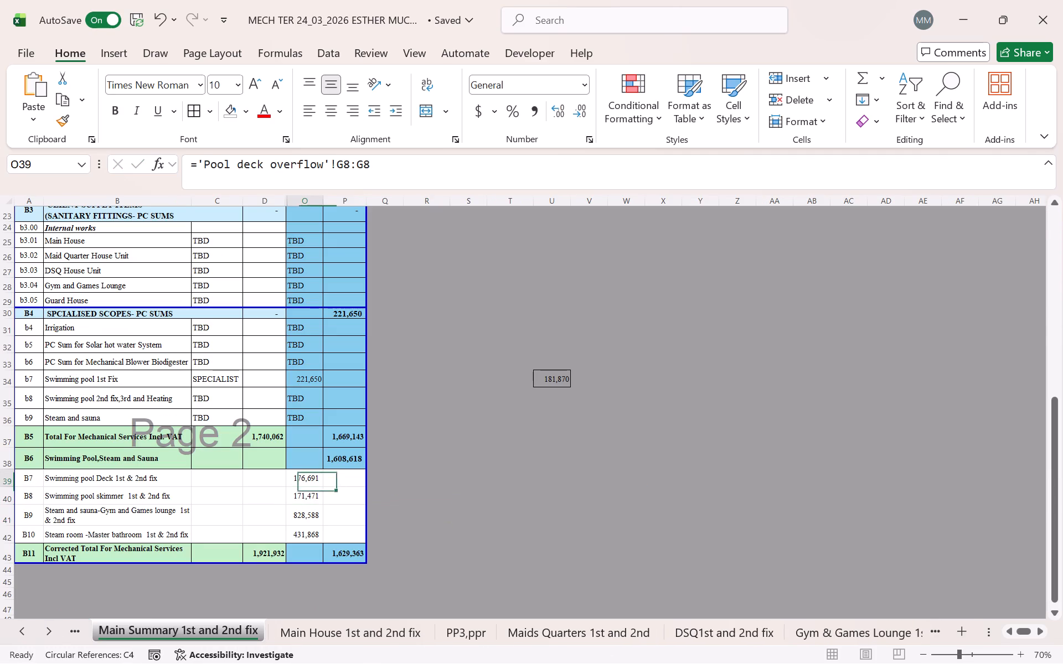
drag(310, 473, 308, 528)
drag(22, 482, 232, 531)
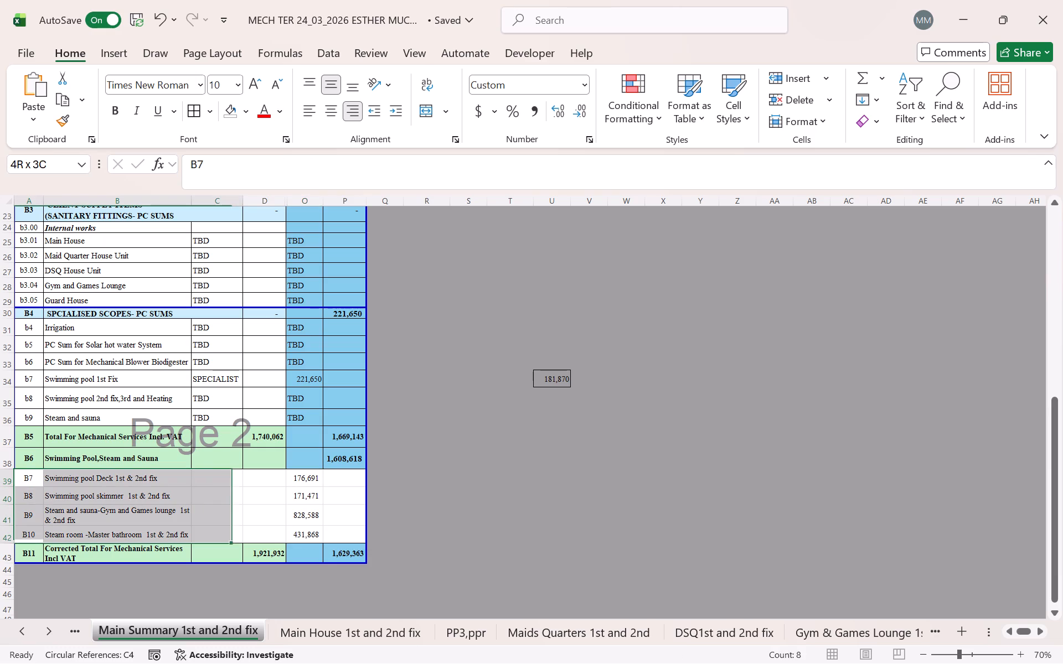
drag(232, 531, 342, 530)
click(182, 113)
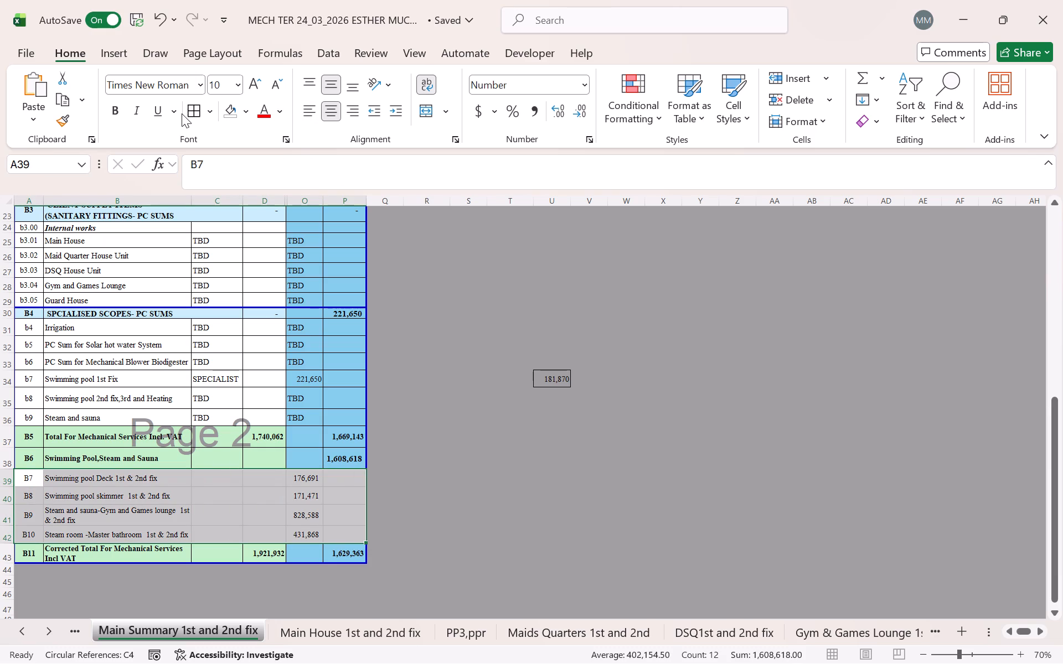
click(188, 106)
click(541, 453)
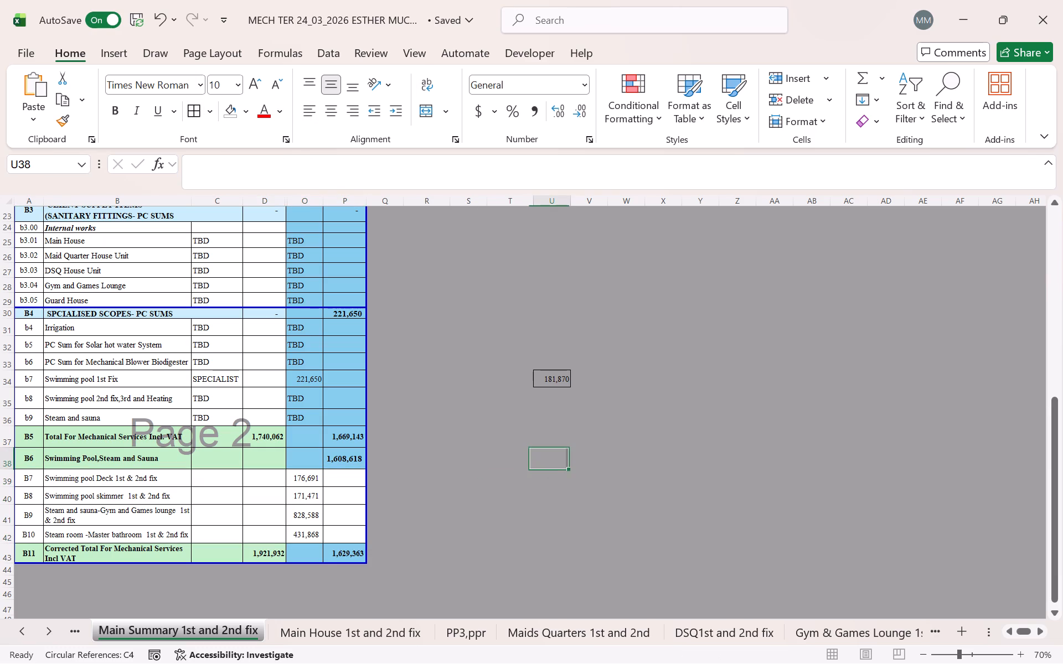
Enter the note "less labour" beside the B7 and B8 swimming pool rows, in Q39 and Q40.
click(394, 481)
text(less lao)
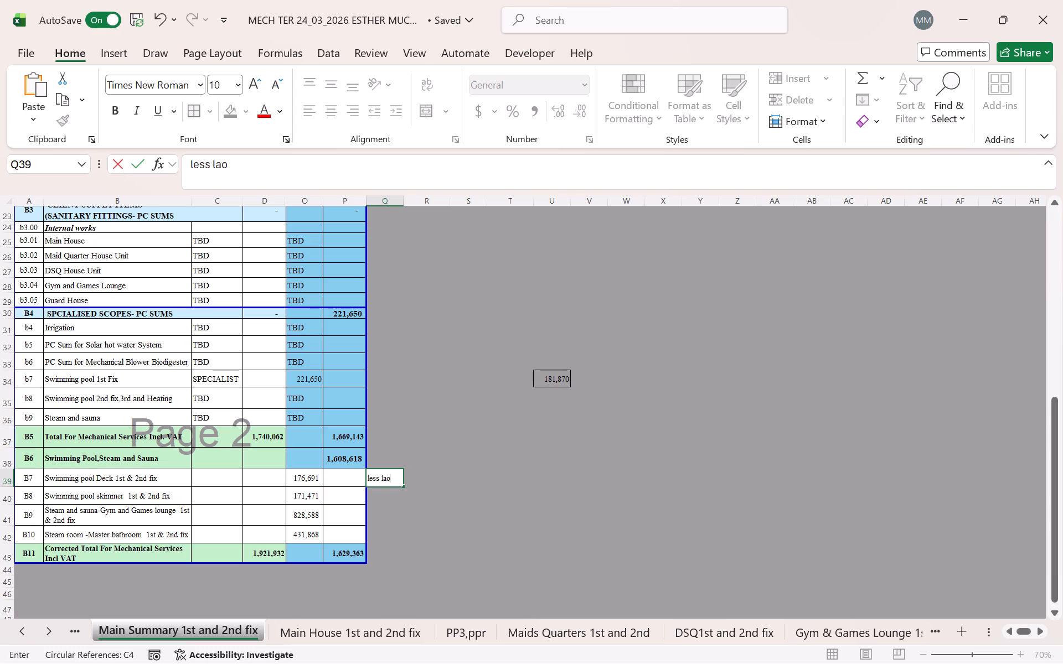
key(BackSpace)
text(bour)
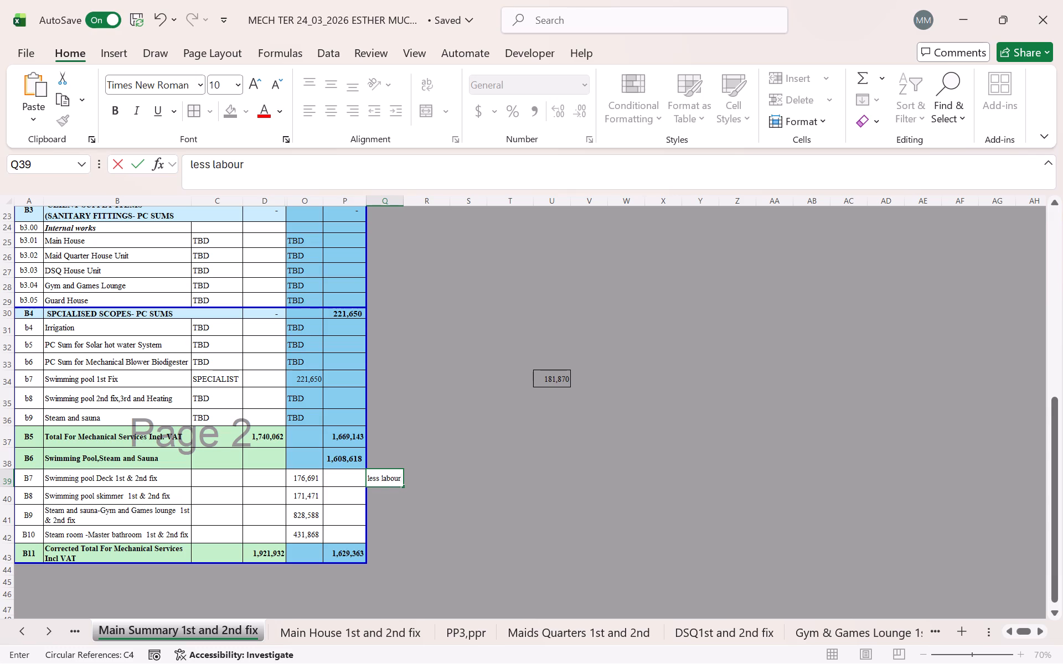
click(380, 497)
key(l)
text(ess)
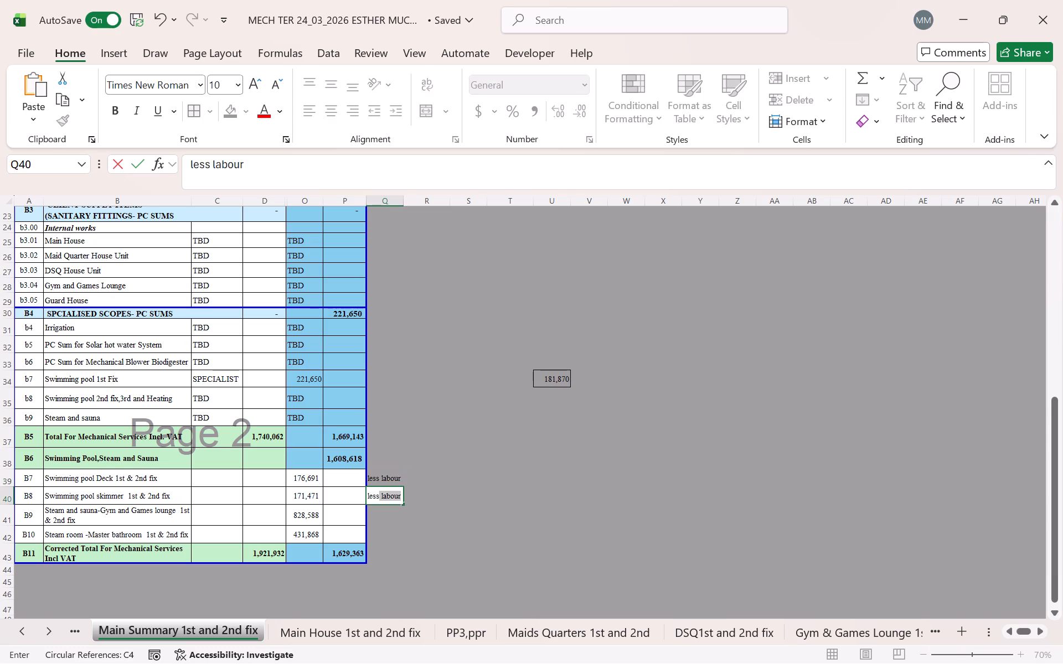
click(479, 501)
Review the main summary's sections and the Main House price collection page, and return to the main summary.
scroll(368, 430, up, 2)
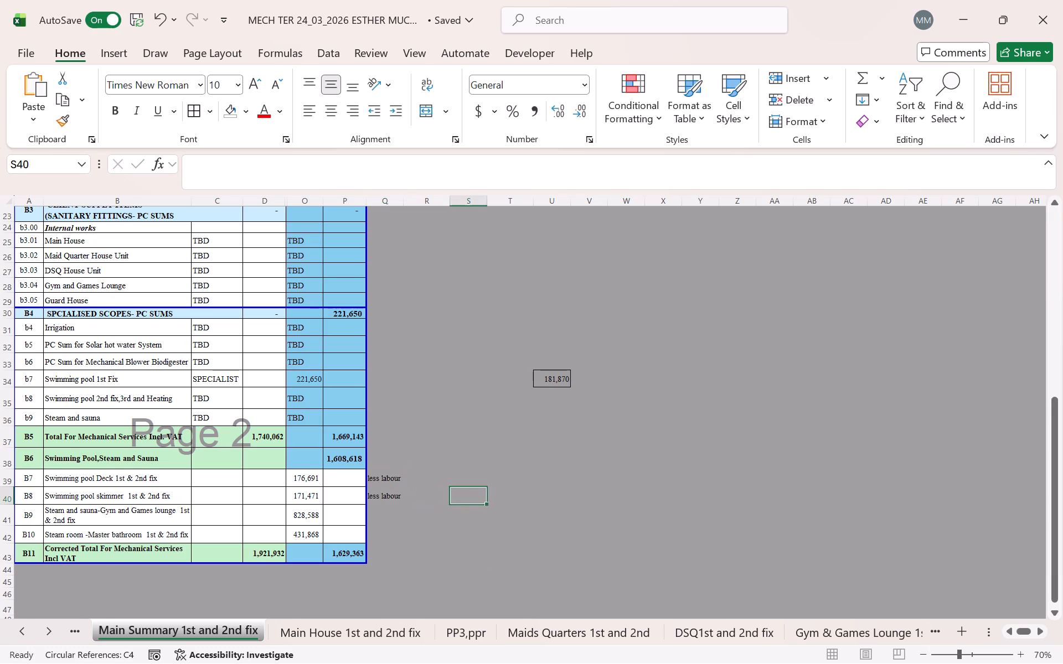
scroll(368, 430, up, 5)
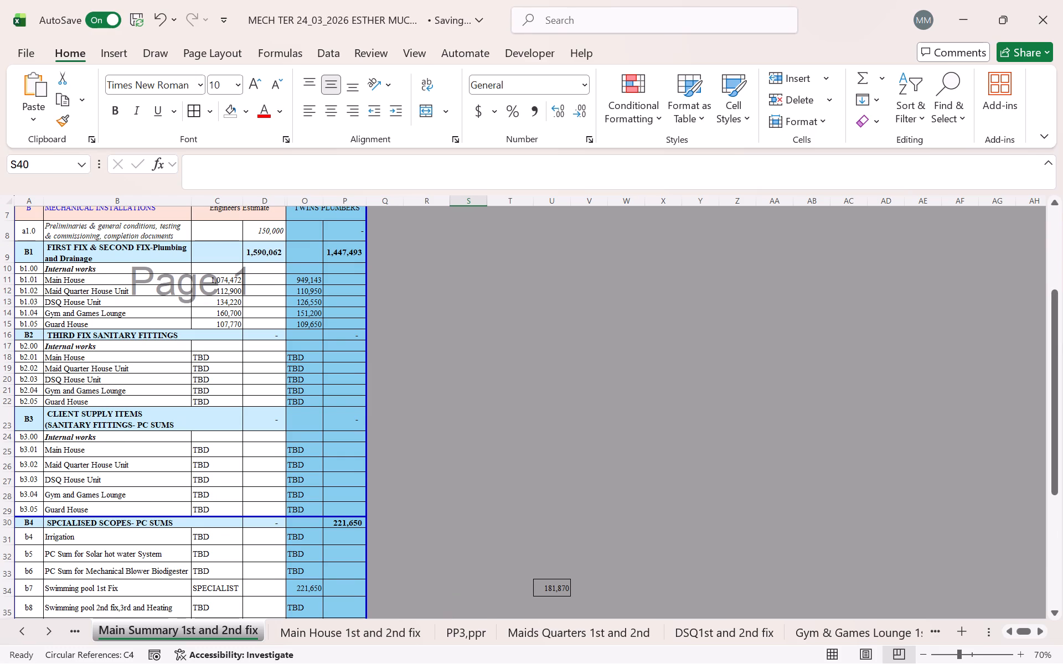
scroll(331, 287, down, 3)
scroll(327, 343, up, 5)
scroll(329, 340, down, 6)
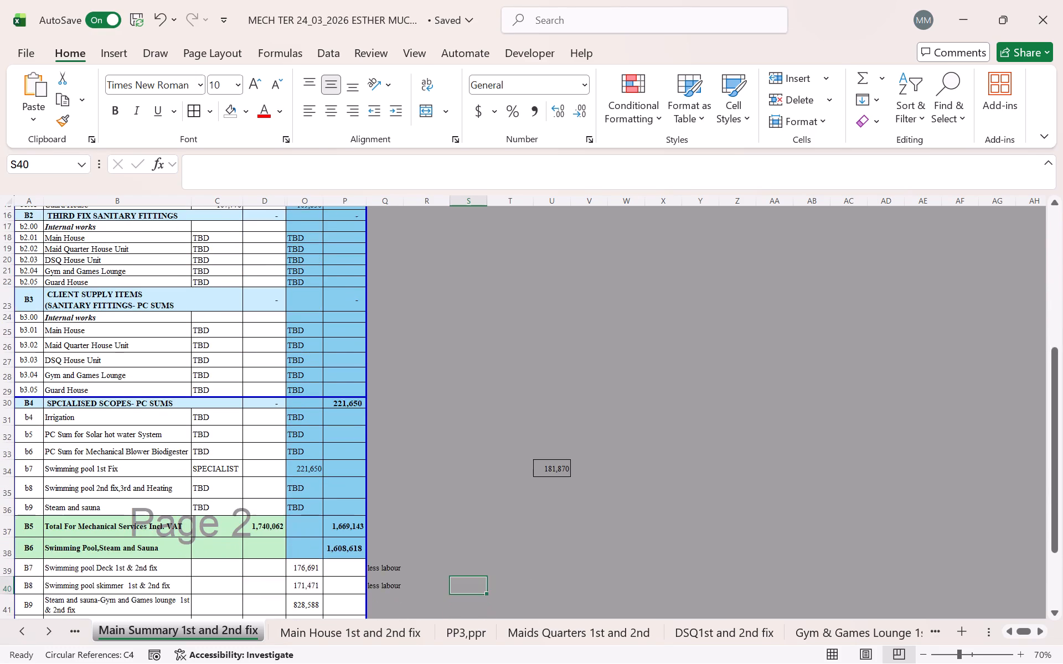
scroll(329, 340, down, 1)
click(392, 636)
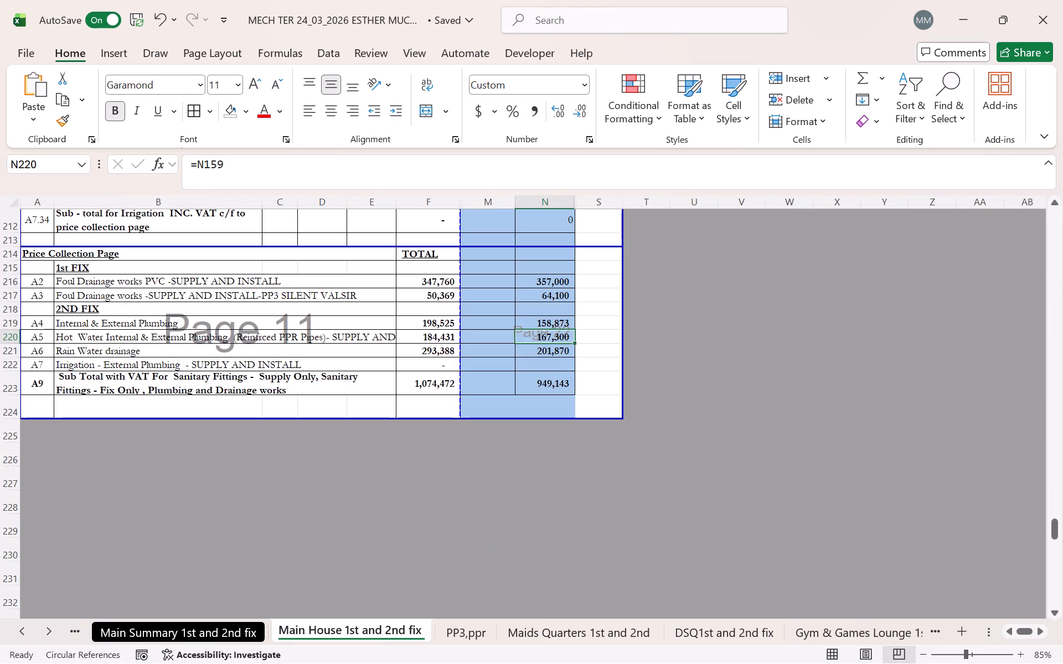
scroll(501, 359, up, 4)
scroll(505, 350, down, 3)
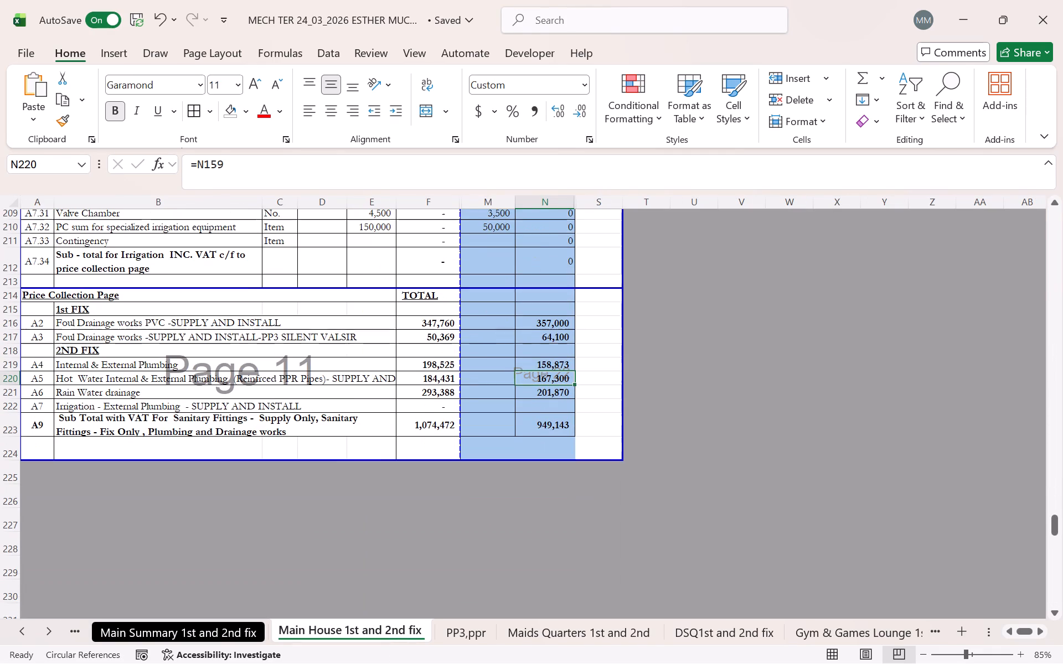
click(229, 622)
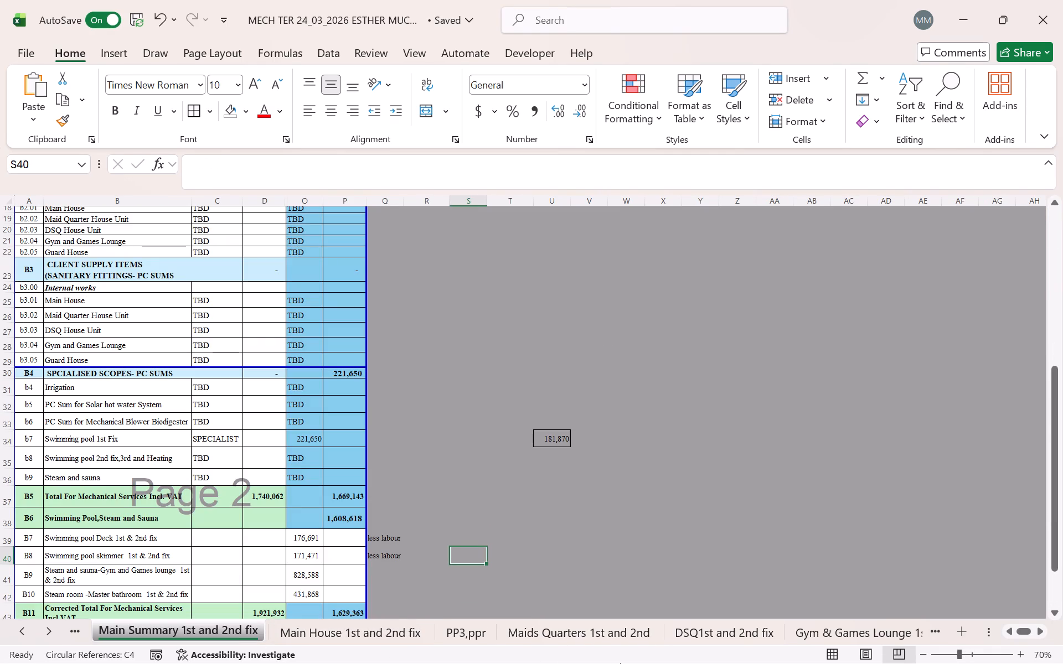
Switch to Zoho Mail and look through the inbox for the mechanical price confirmation thread with Twins Plumbers, and open it.
click(569, 645)
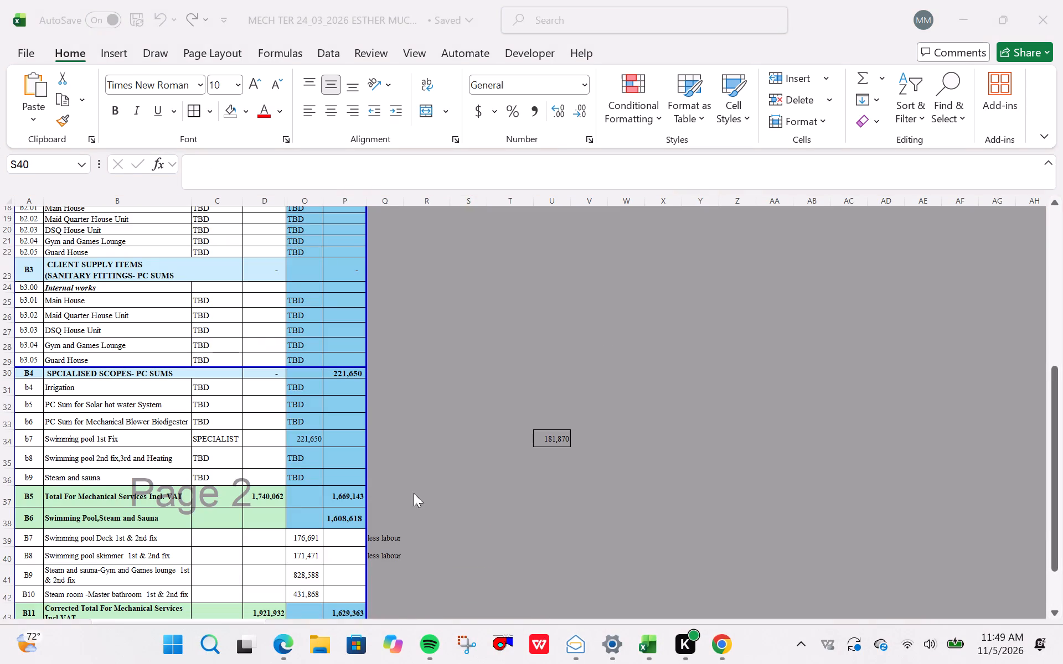
drag(586, 641, 577, 647)
click(570, 650)
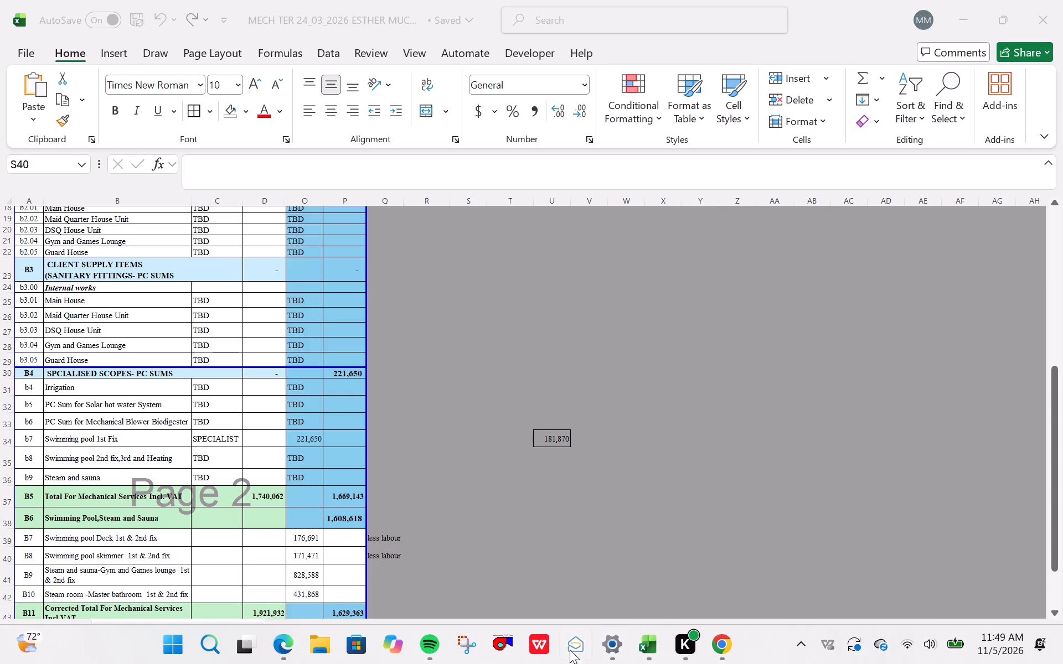
scroll(342, 283, up, 9)
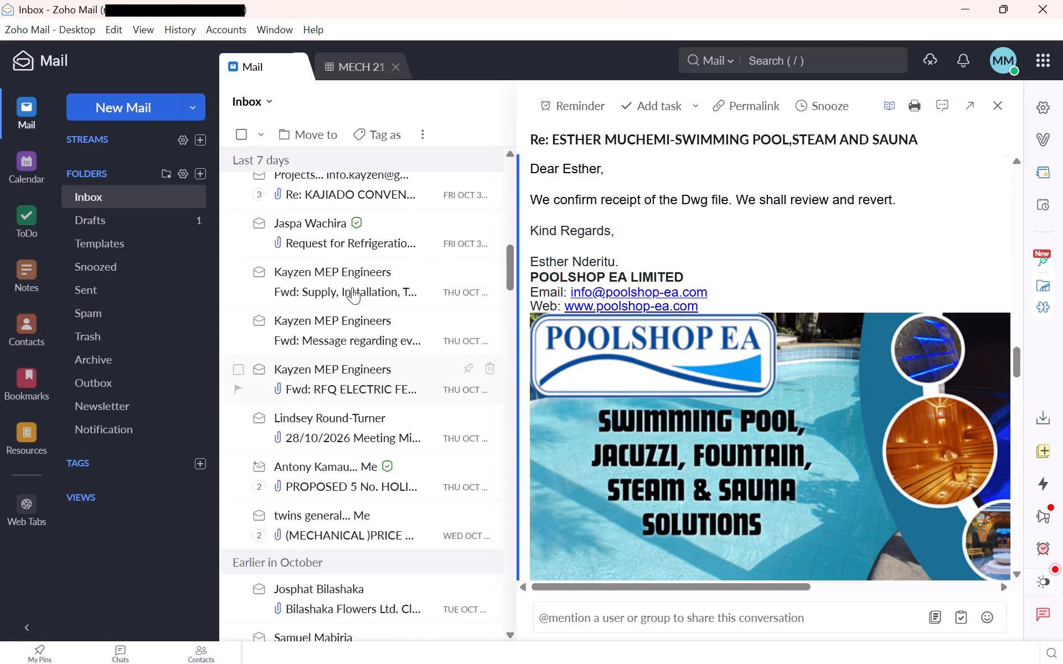
scroll(352, 287, up, 20)
scroll(352, 287, up, 2)
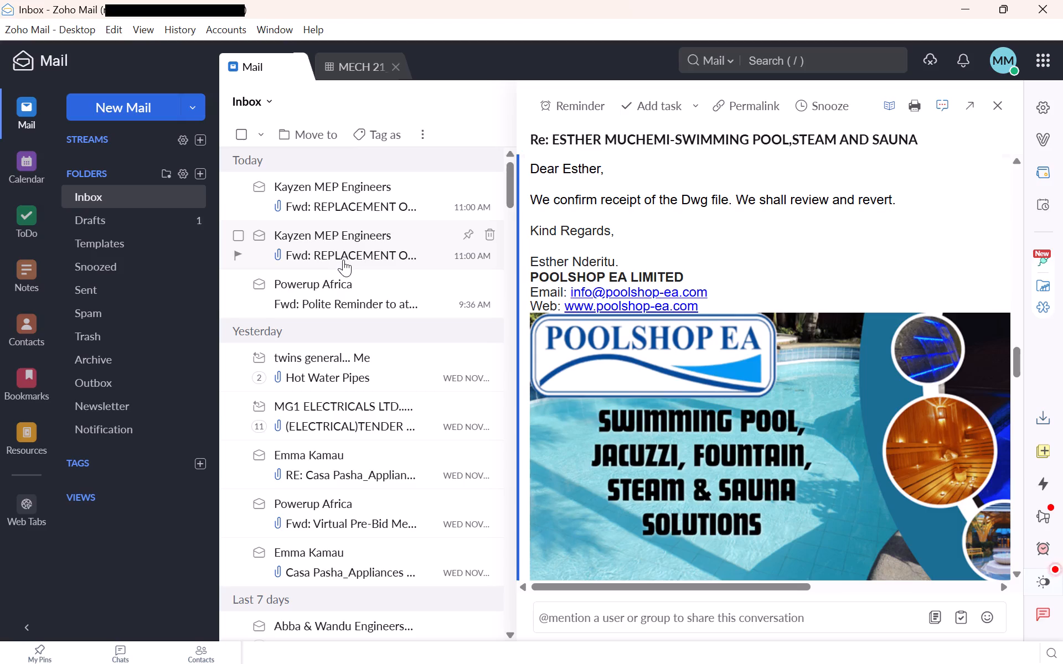
scroll(371, 333, down, 2)
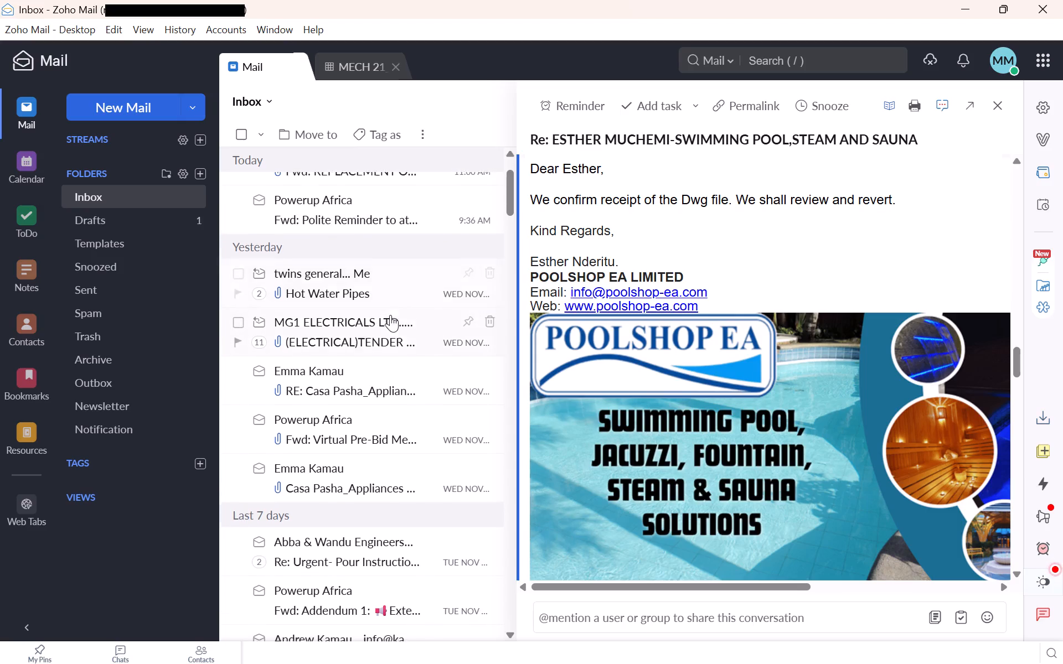
scroll(390, 315, down, 2)
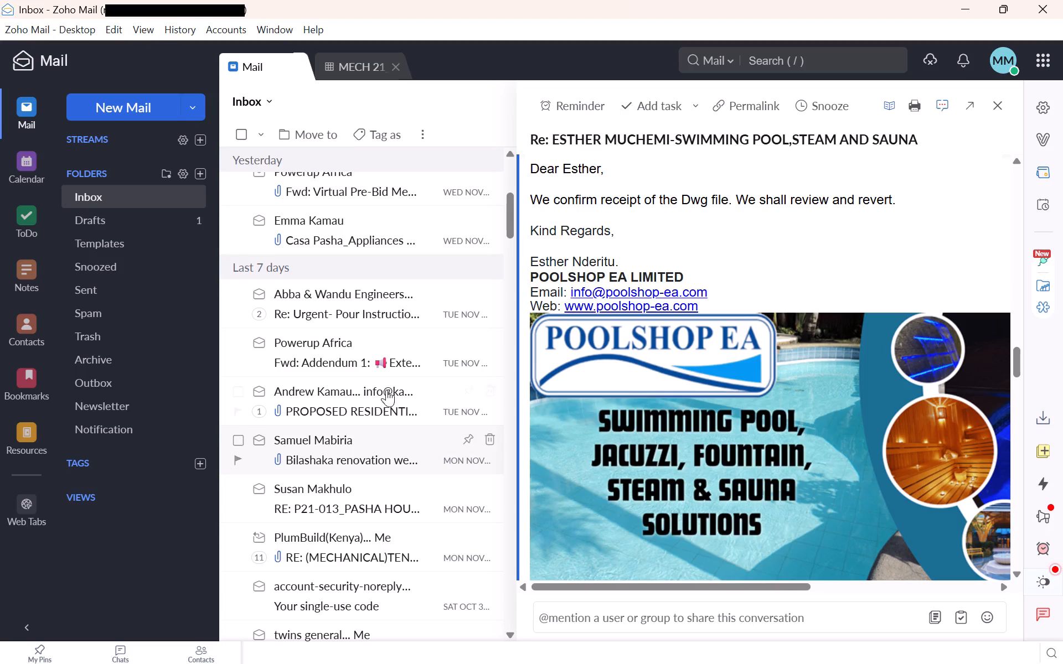
scroll(392, 374, down, 2)
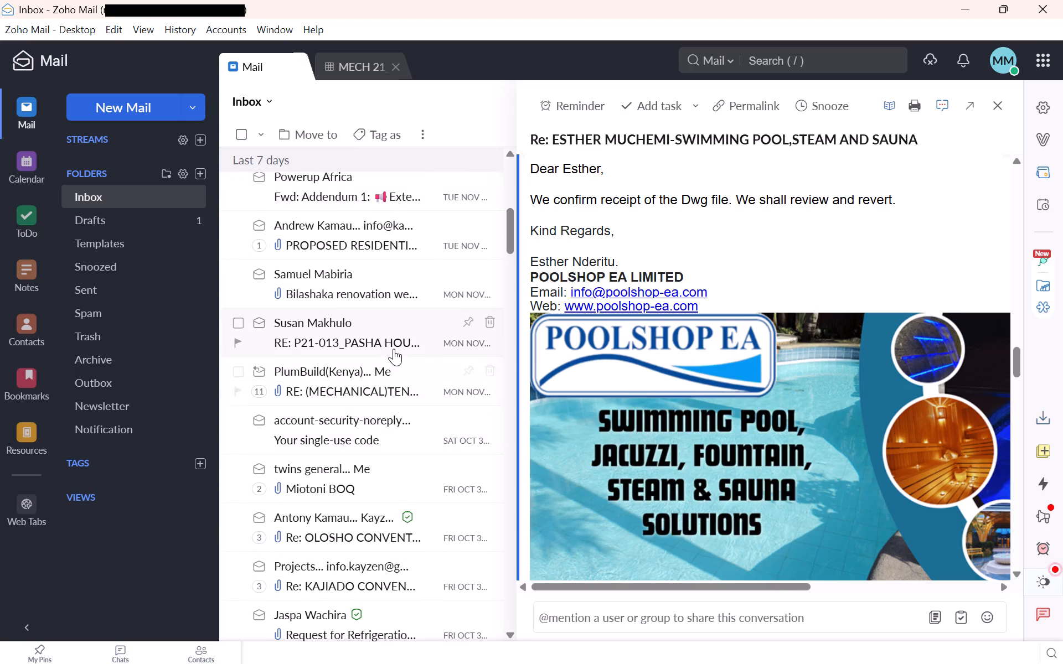
scroll(394, 349, down, 1)
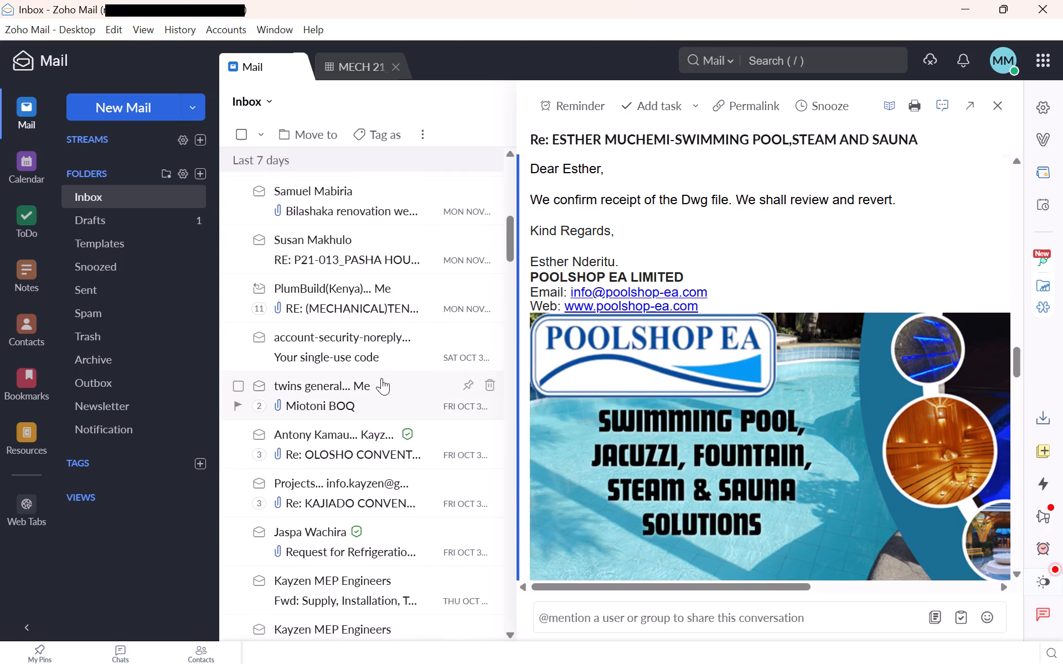
scroll(381, 378, up, 2)
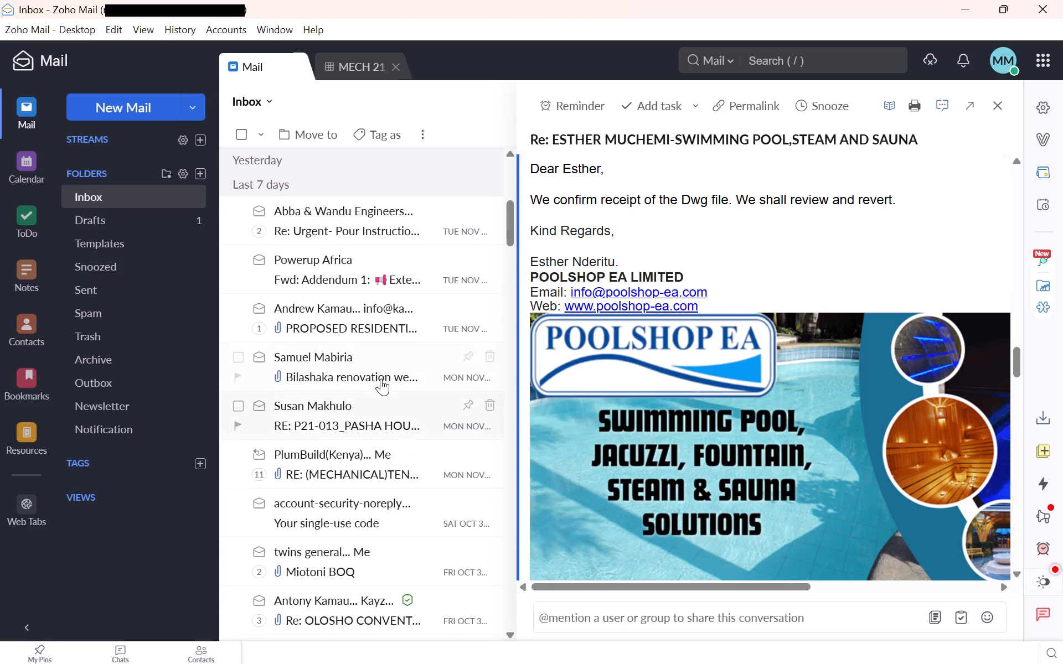
scroll(385, 408, down, 1)
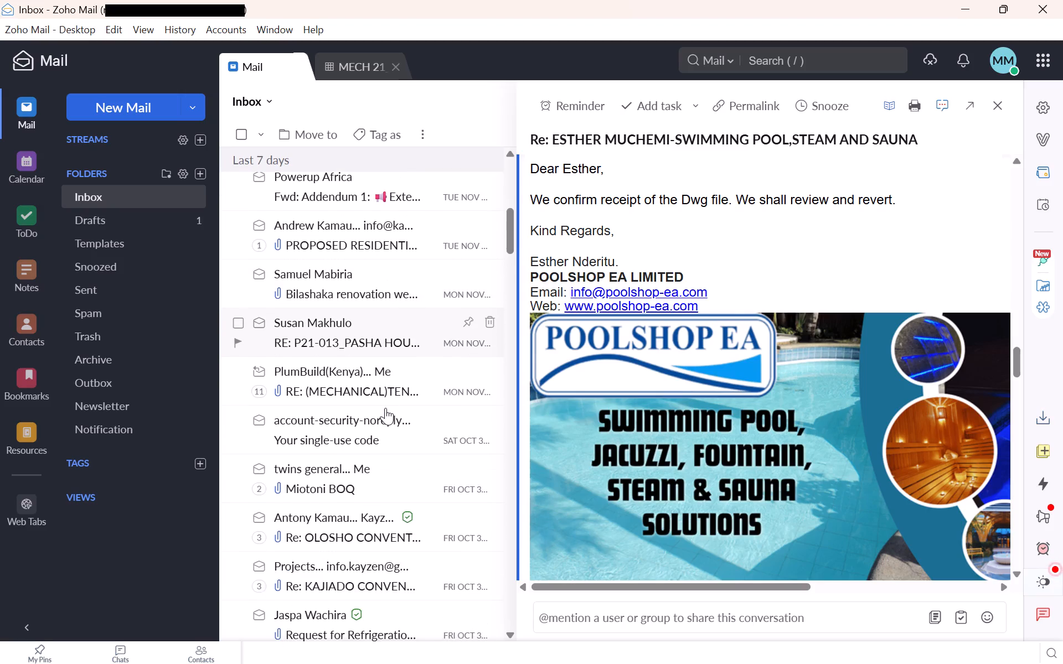
scroll(385, 408, down, 4)
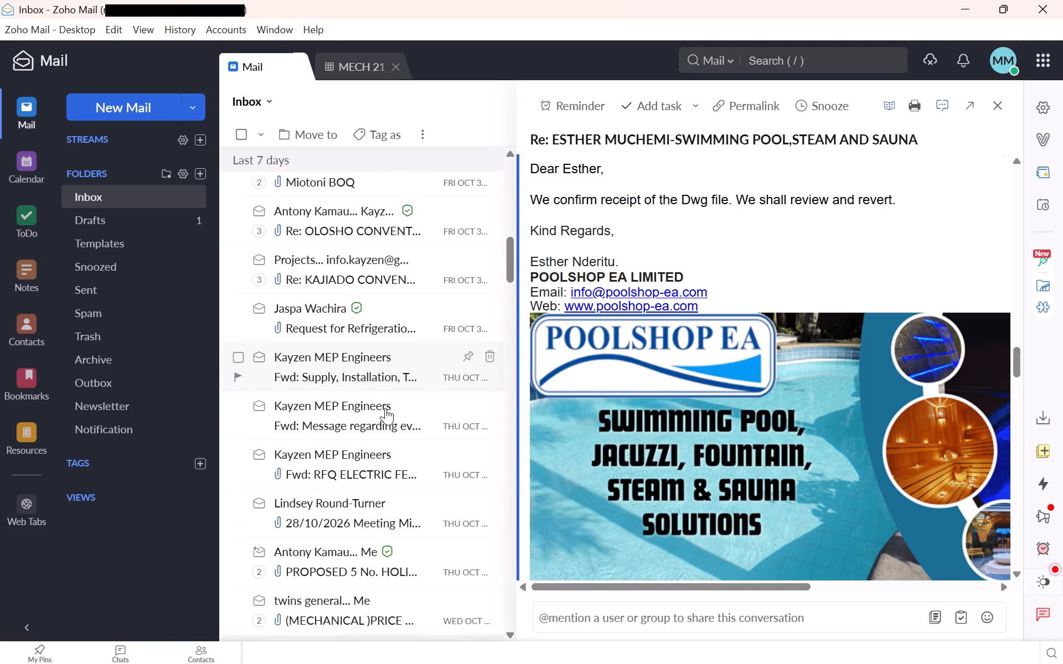
scroll(385, 408, down, 4)
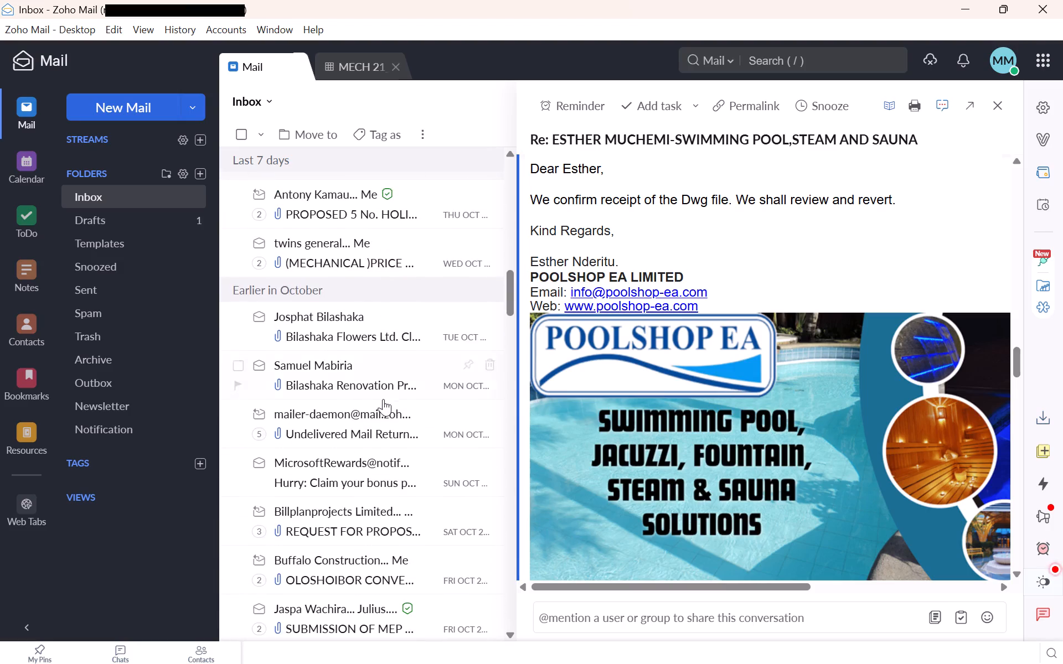
scroll(376, 442, up, 20)
scroll(376, 442, up, 1)
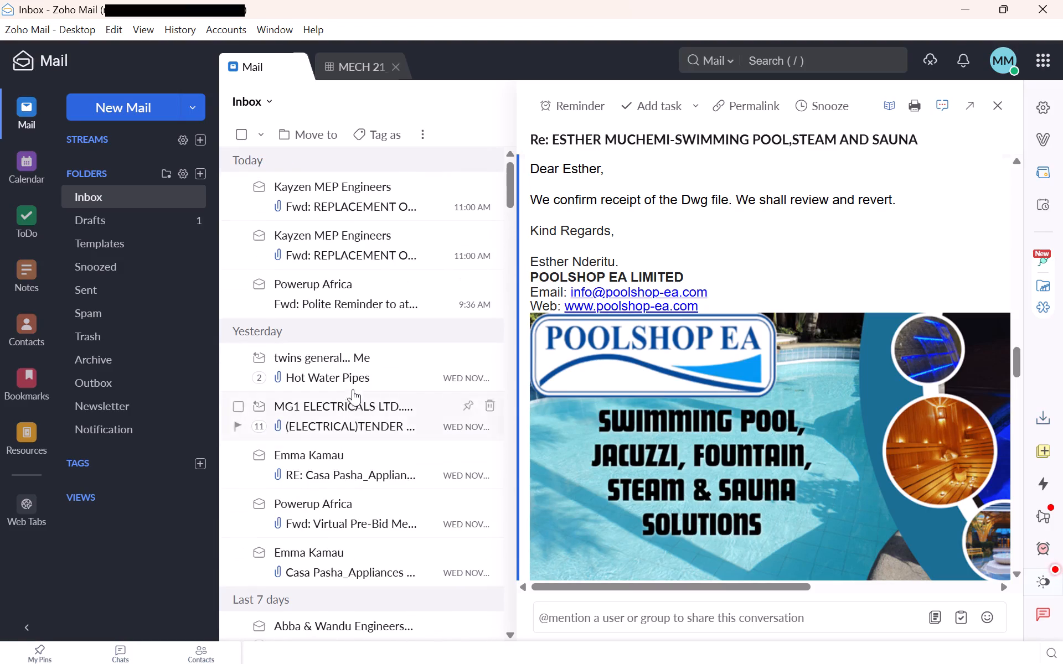
scroll(380, 375, down, 3)
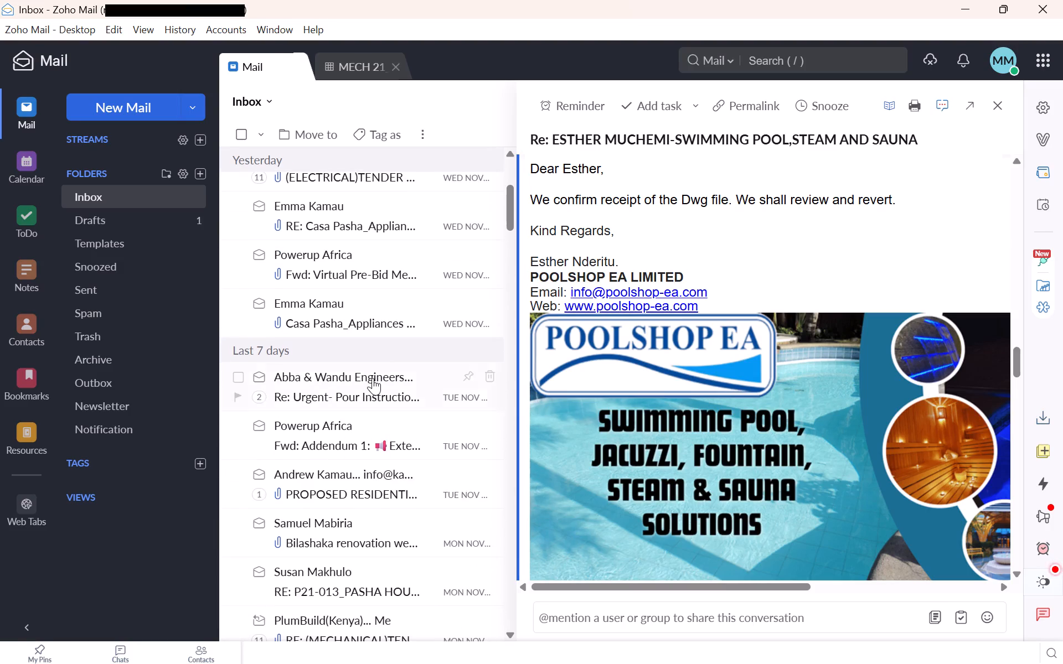
scroll(345, 377, down, 1)
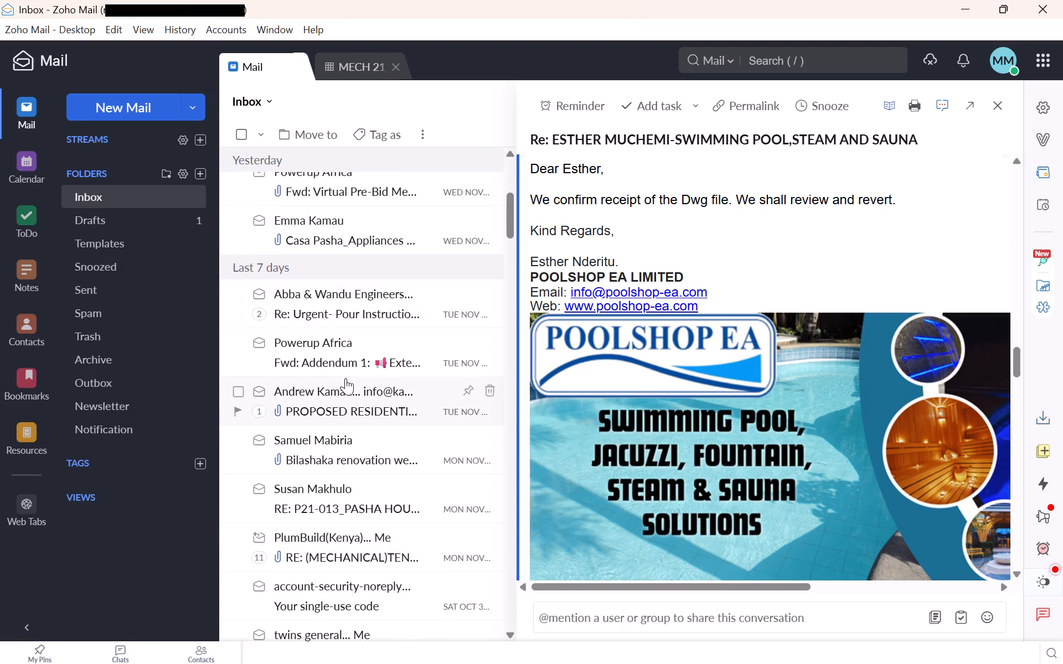
scroll(345, 378, down, 2)
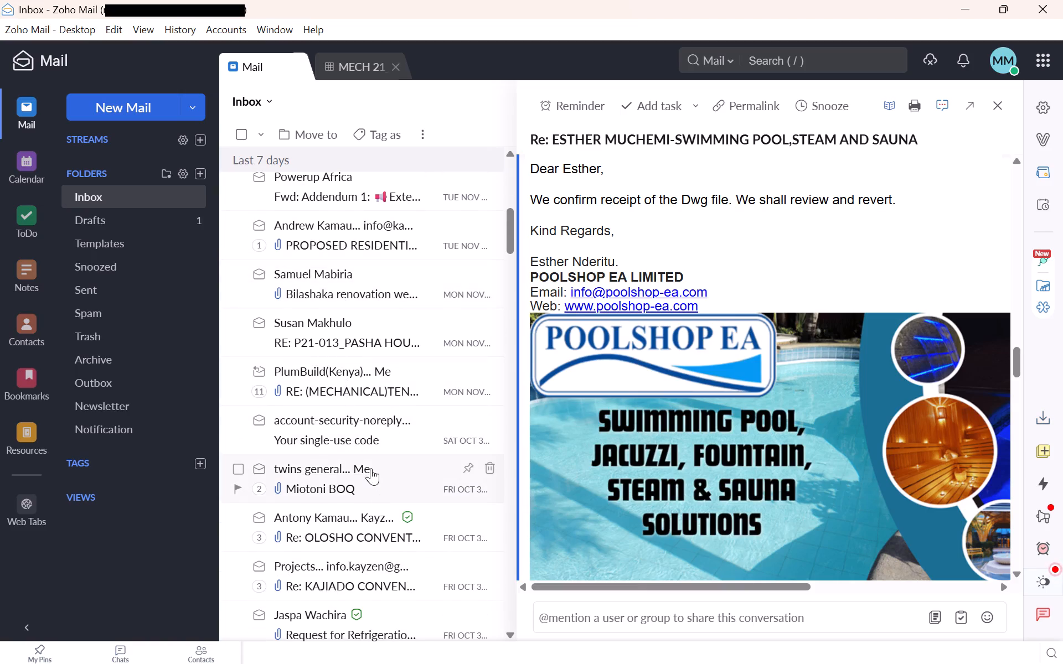
scroll(371, 464, down, 5)
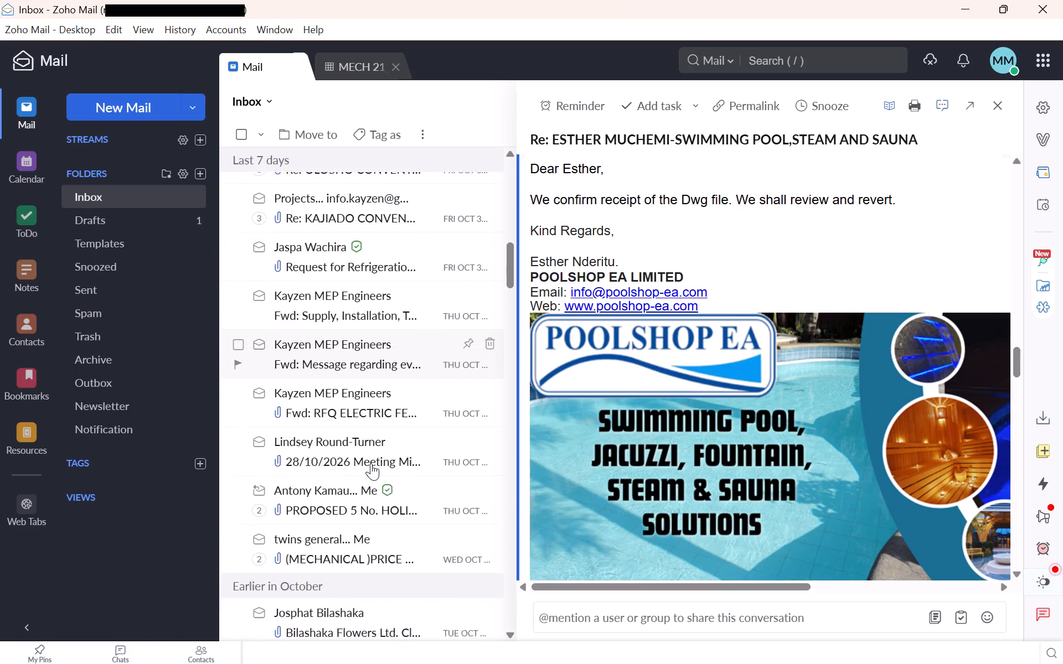
click(391, 495)
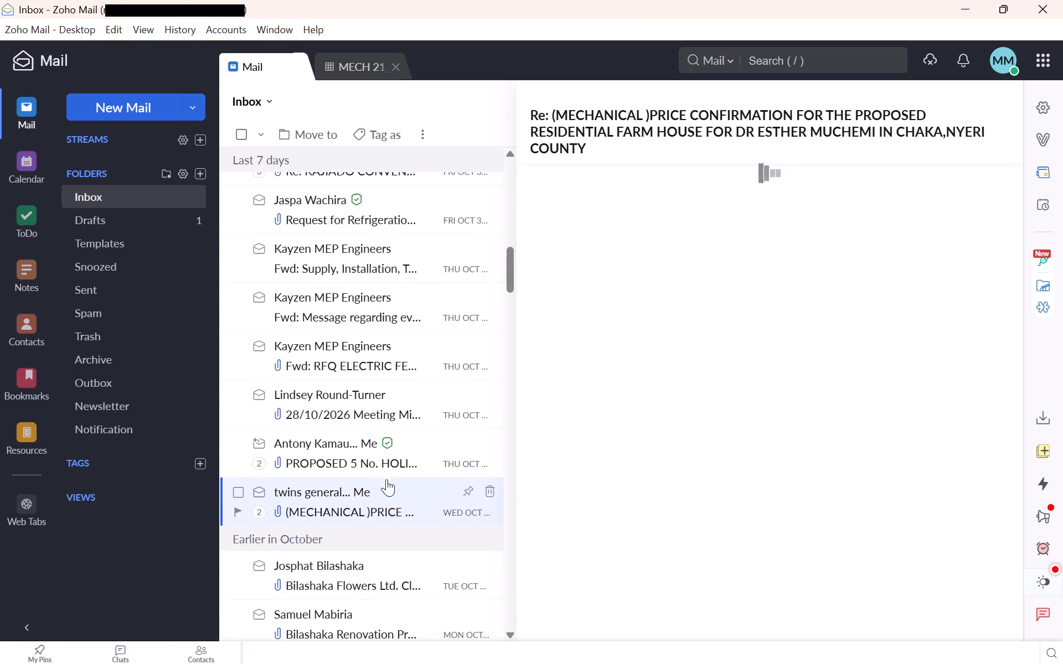
View the thread's attached MECH 21_10_2026 Twin plumbers workbook and show its Main Summary 1st and 2nd fix sheet from column A.
scroll(658, 447, down, 12)
click(731, 578)
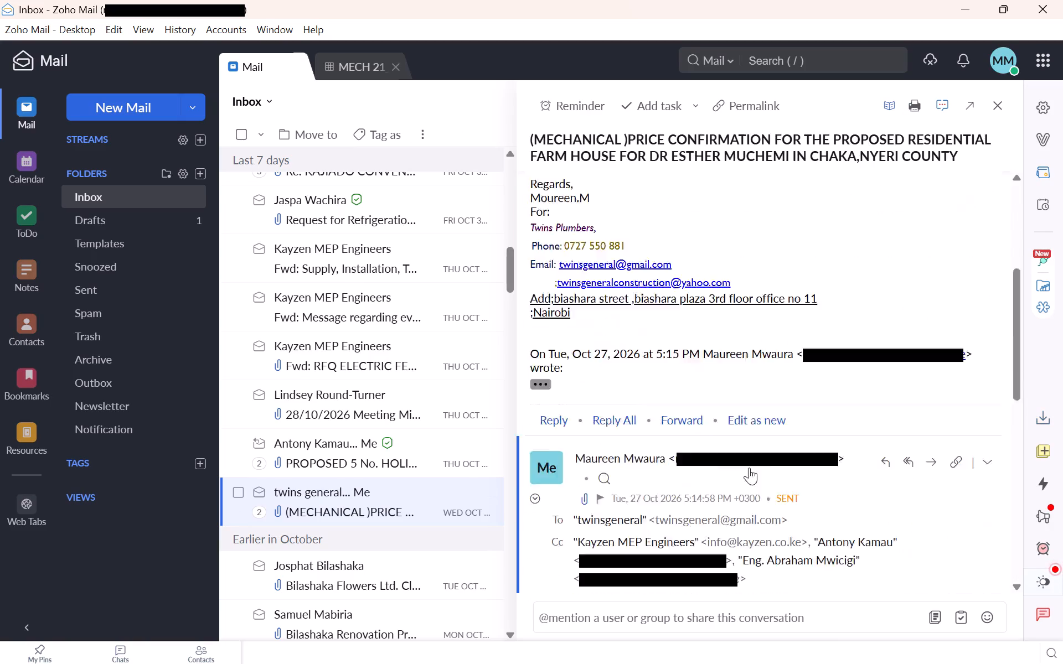
scroll(750, 385, down, 10)
click(695, 532)
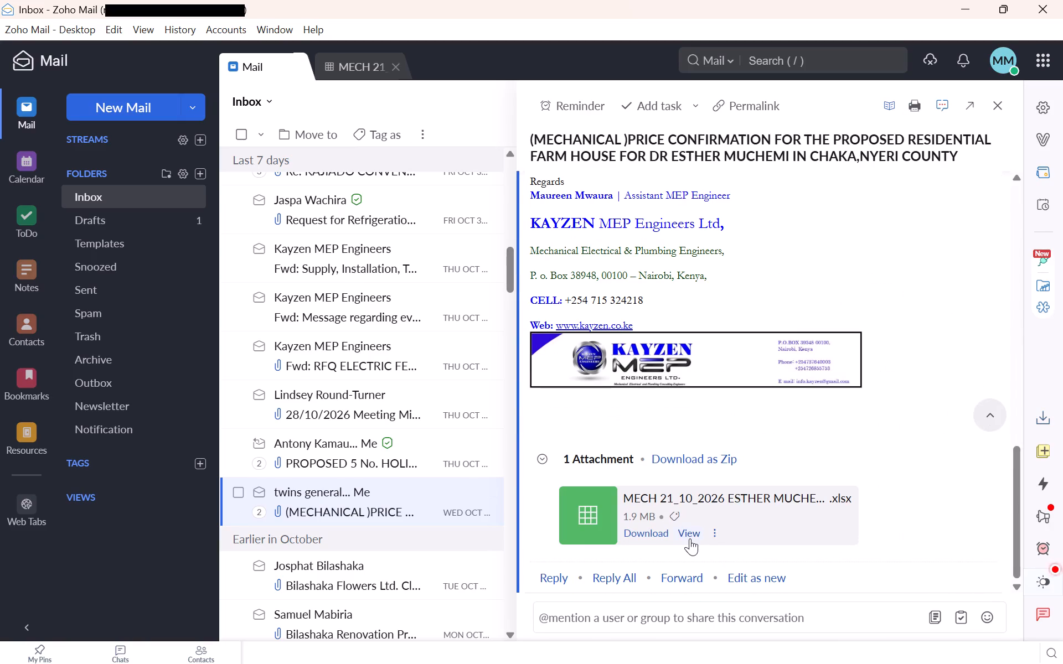
click(689, 535)
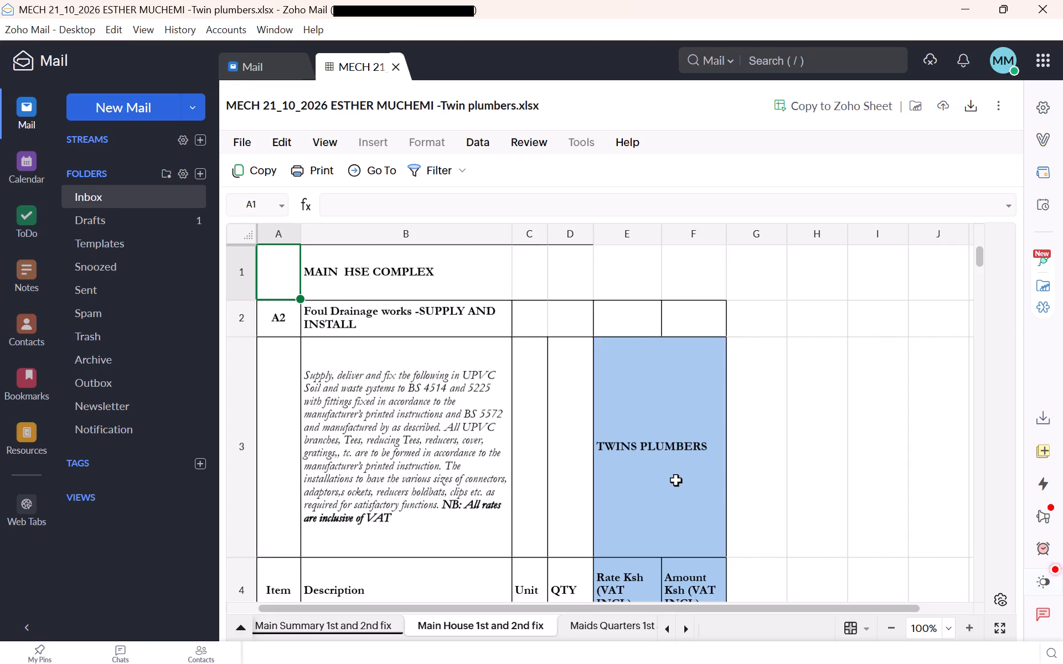
click(291, 624)
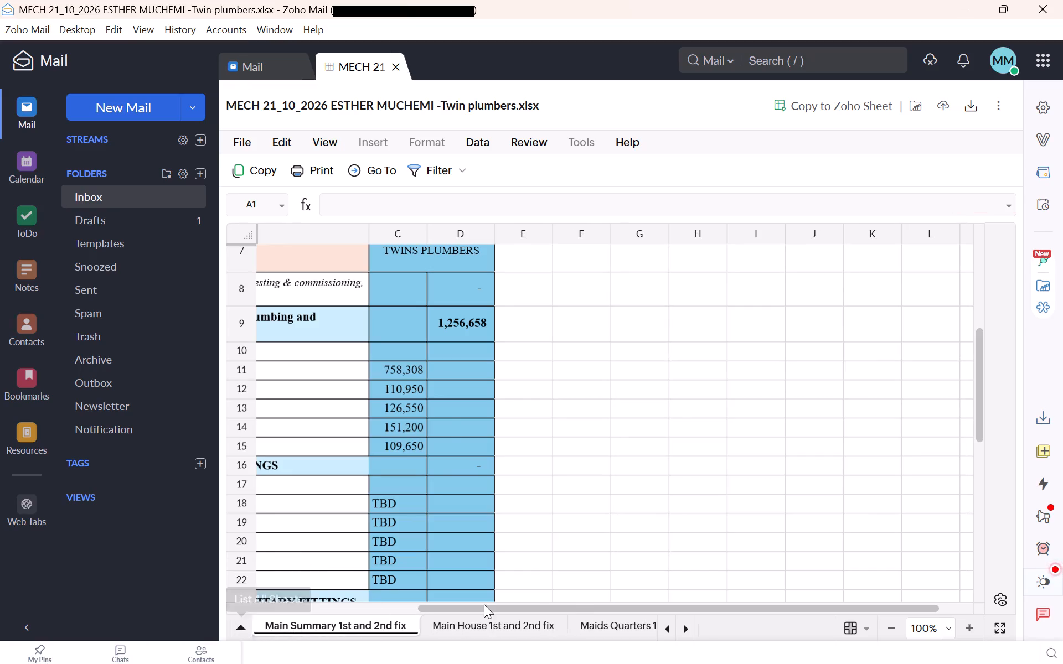
drag(484, 609, 322, 588)
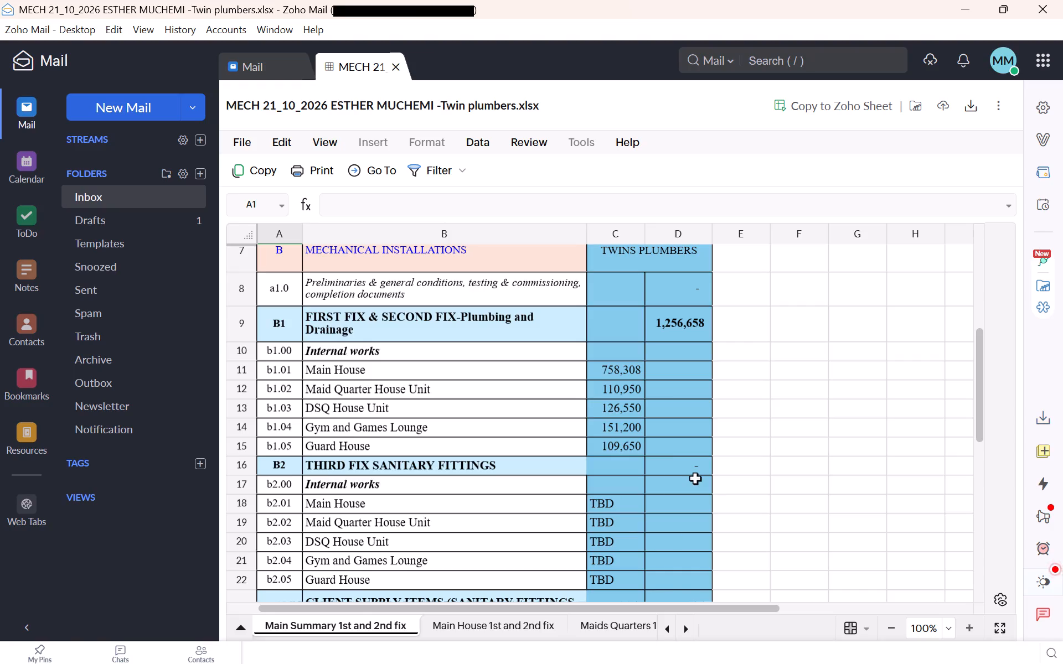
Arrange the attachment preview and the Excel tender workbook side by side, with the B1 plumbing and drainage rows showing in both.
key(super+Left)
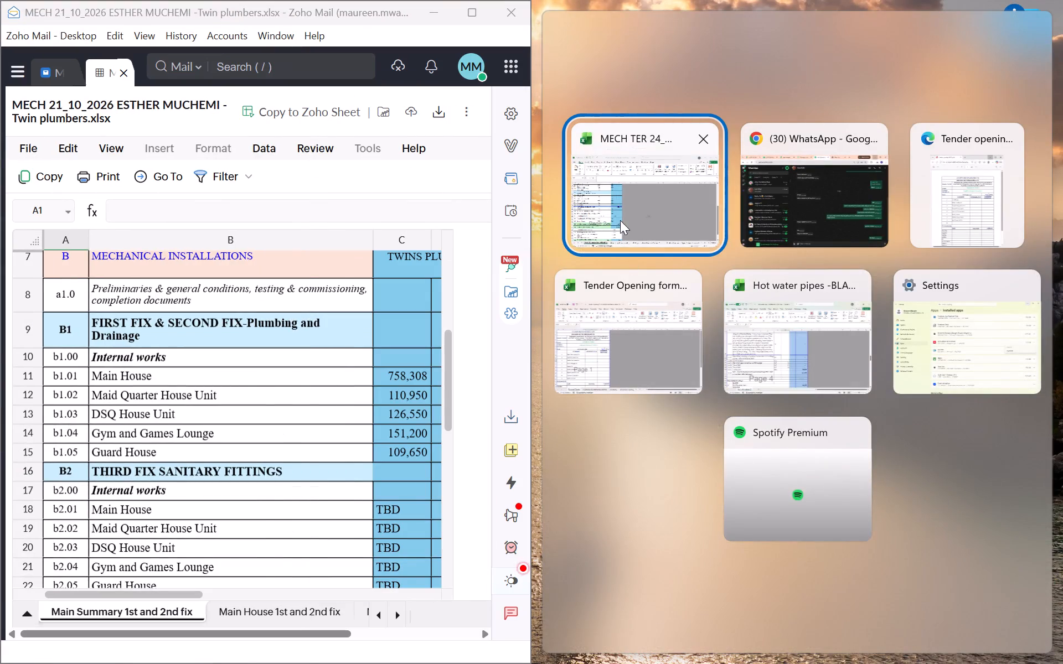
click(622, 203)
scroll(859, 313, up, 6)
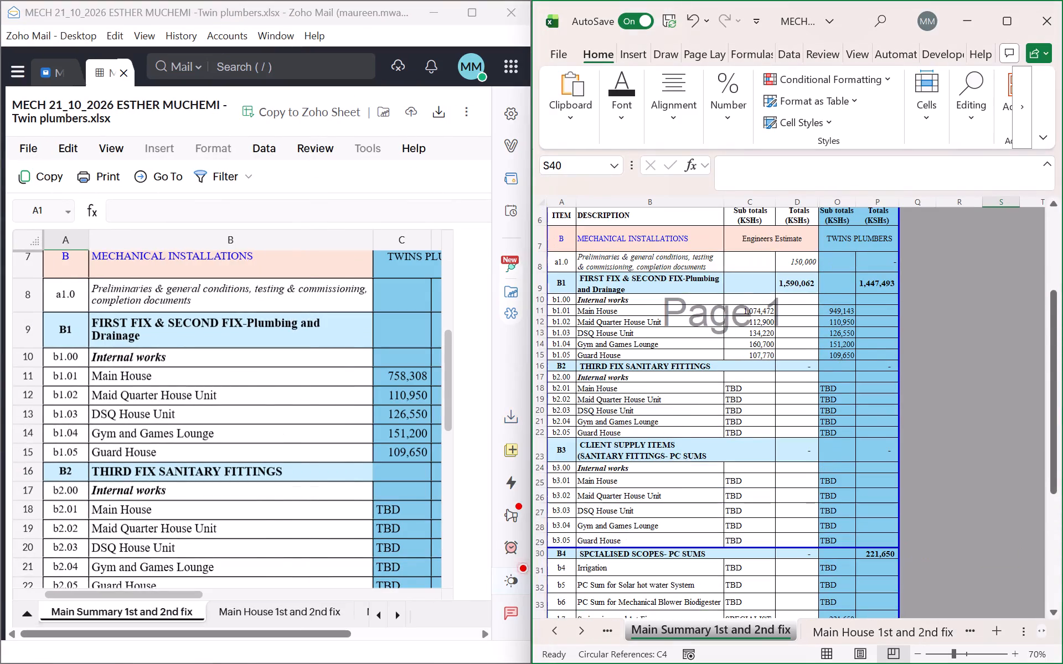
In Q11 beside the b1.01 Main House row, subtract the earlier quote's Main House figure from the current subtotal with =O11-758308.
click(922, 310)
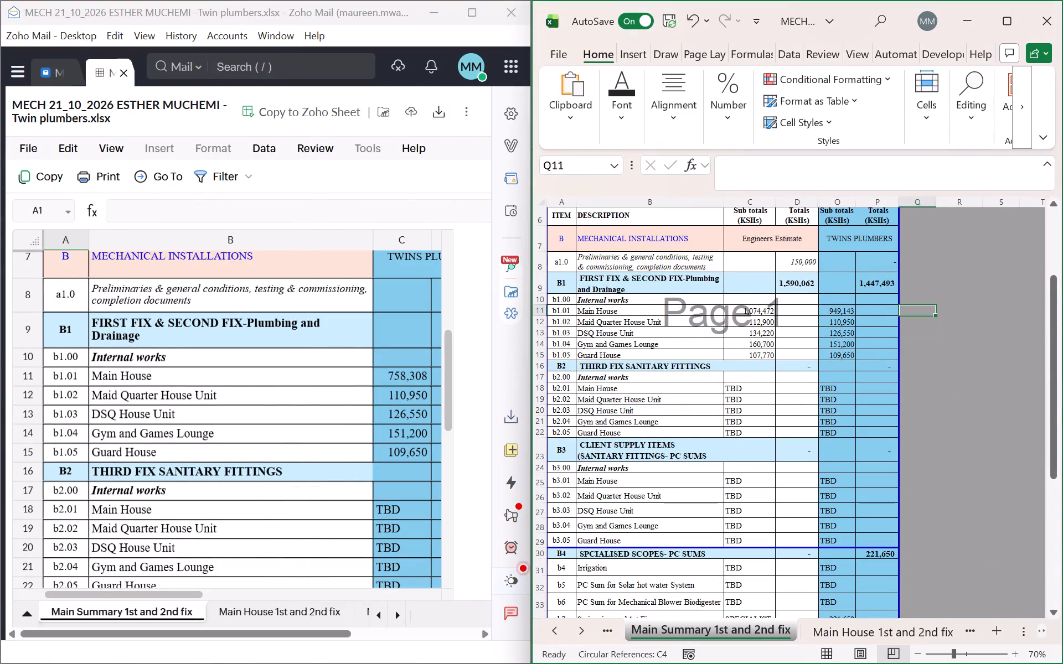
key(equal)
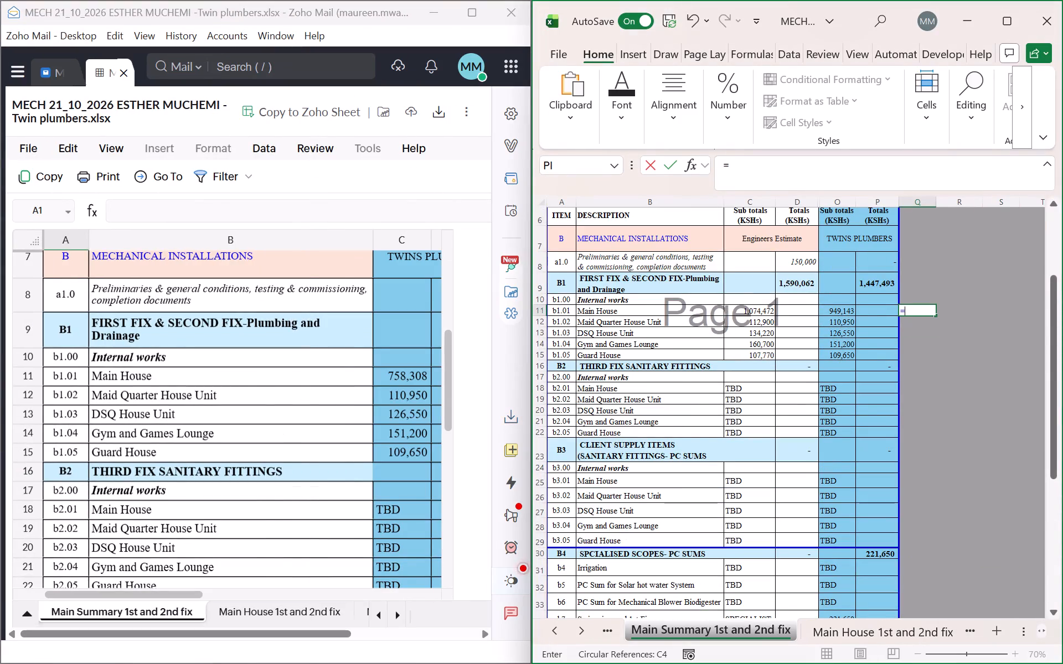
click(848, 308)
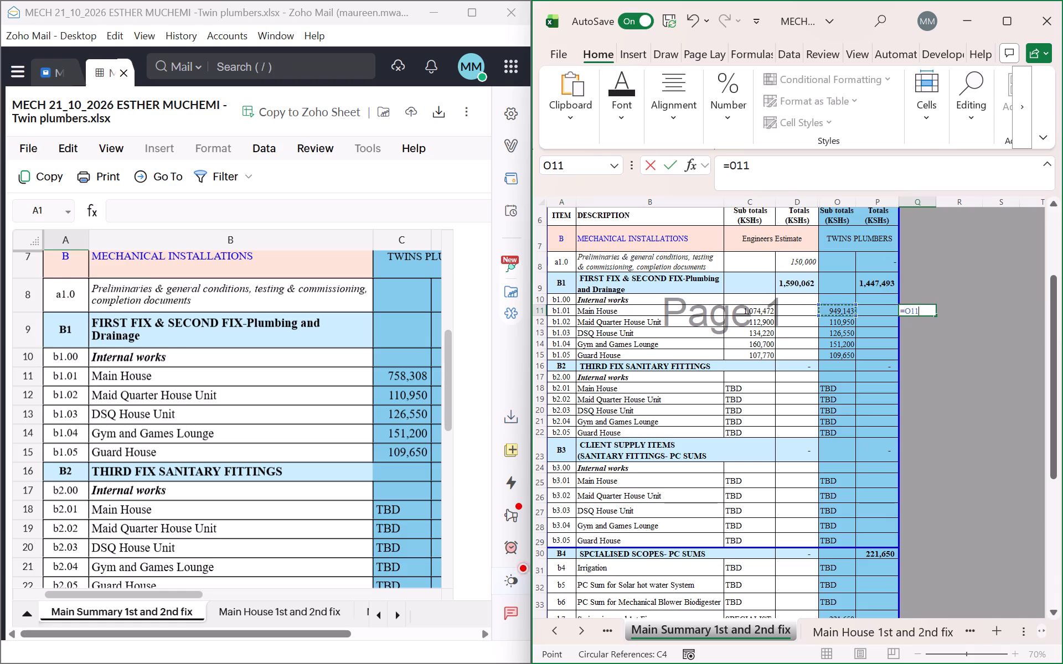
key(minus)
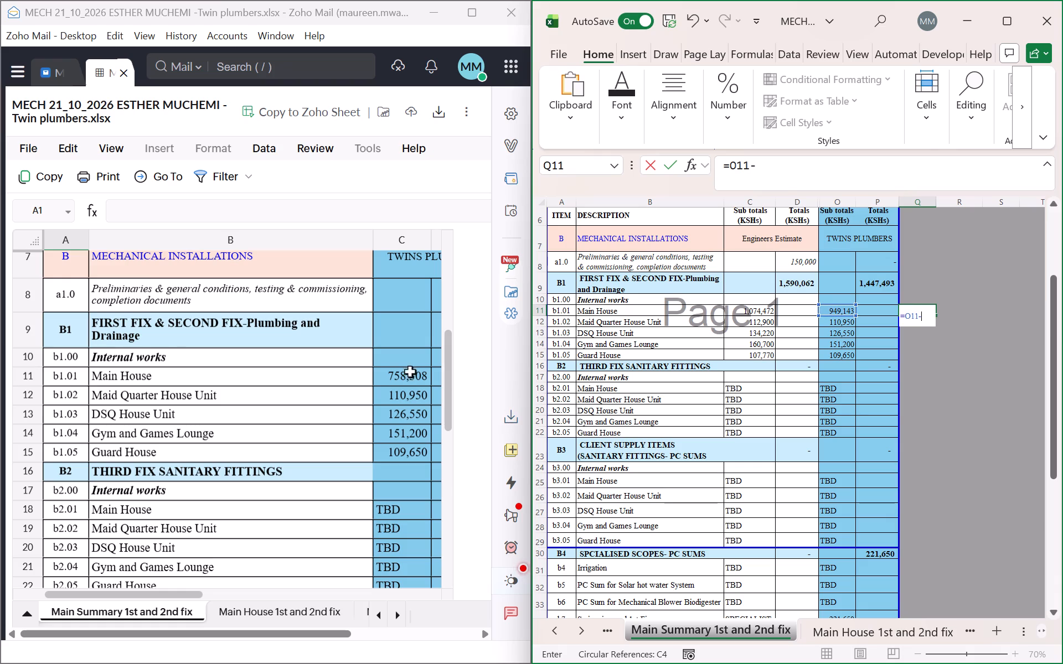
click(394, 371)
click(399, 378)
key(Return)
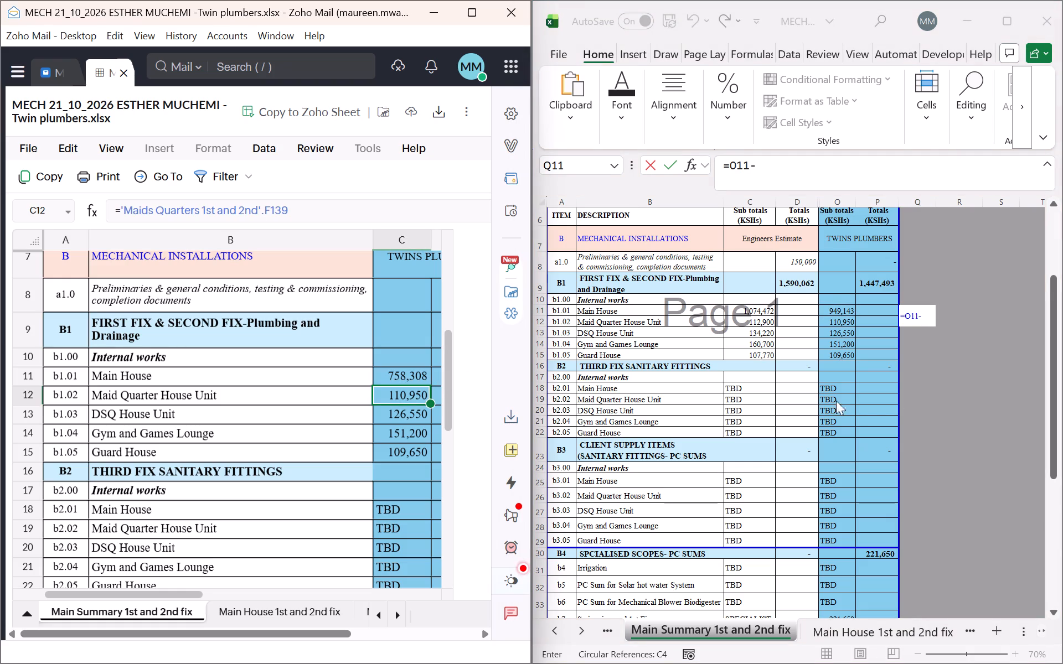
click(397, 368)
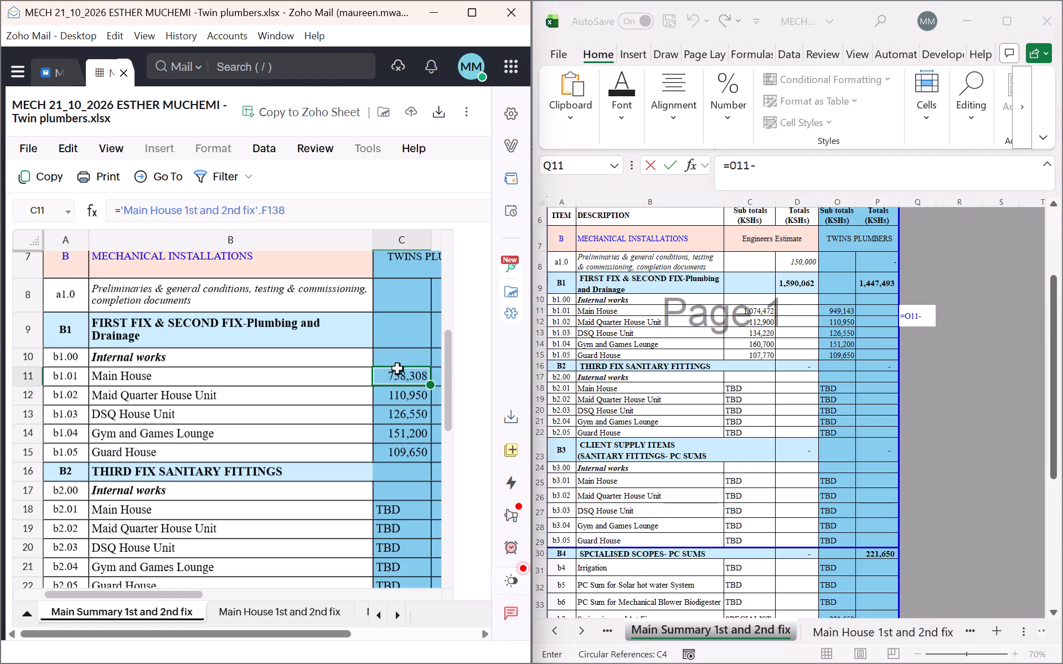
key(Return)
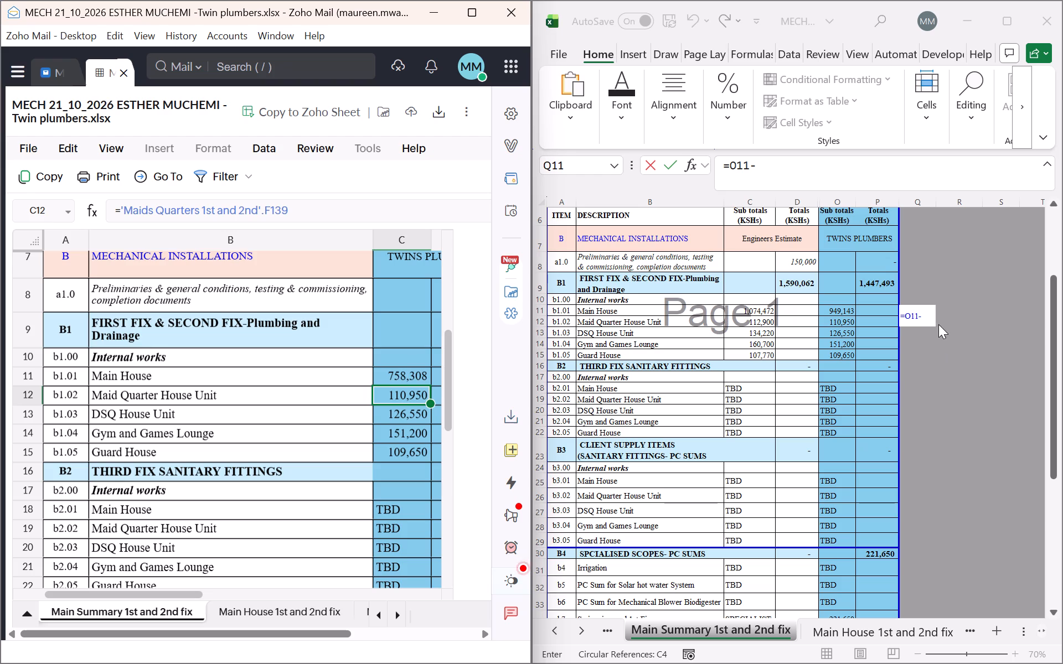
click(931, 310)
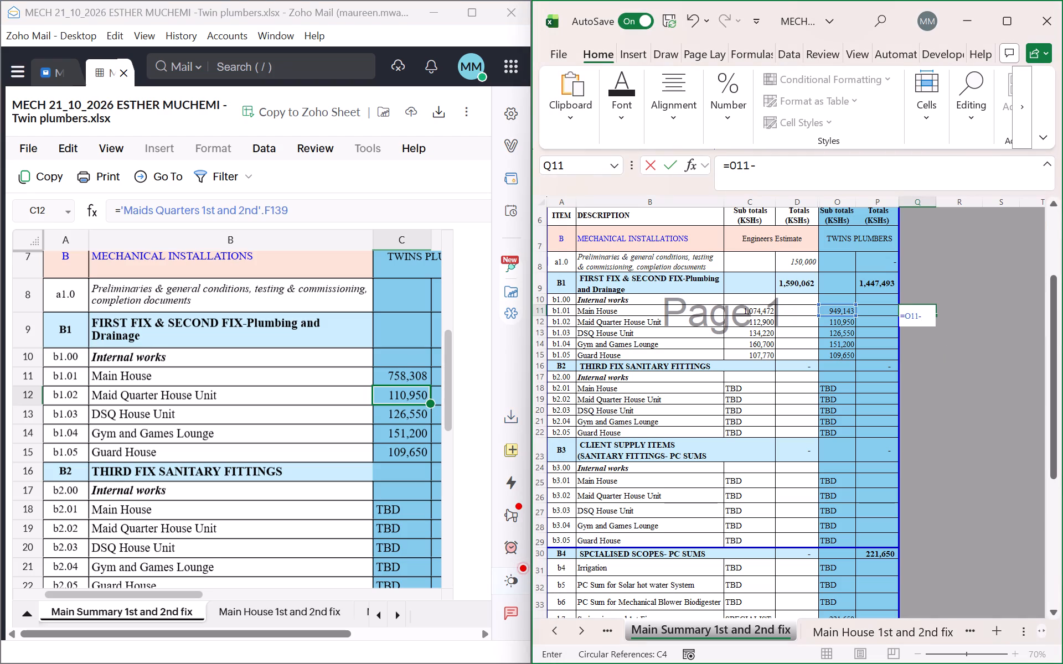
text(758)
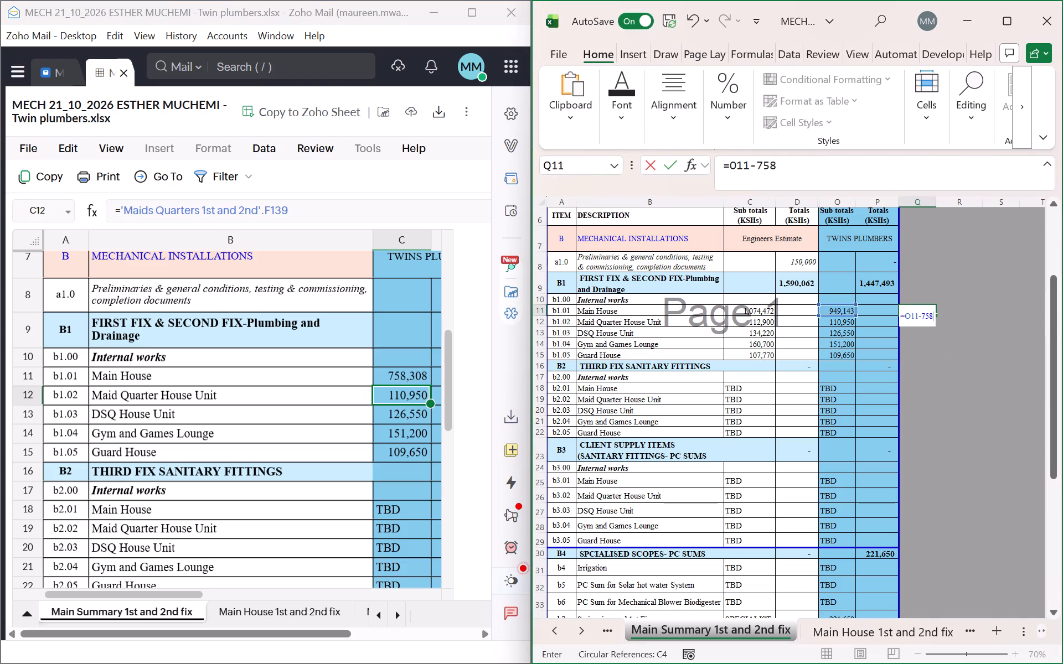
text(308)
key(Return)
click(928, 309)
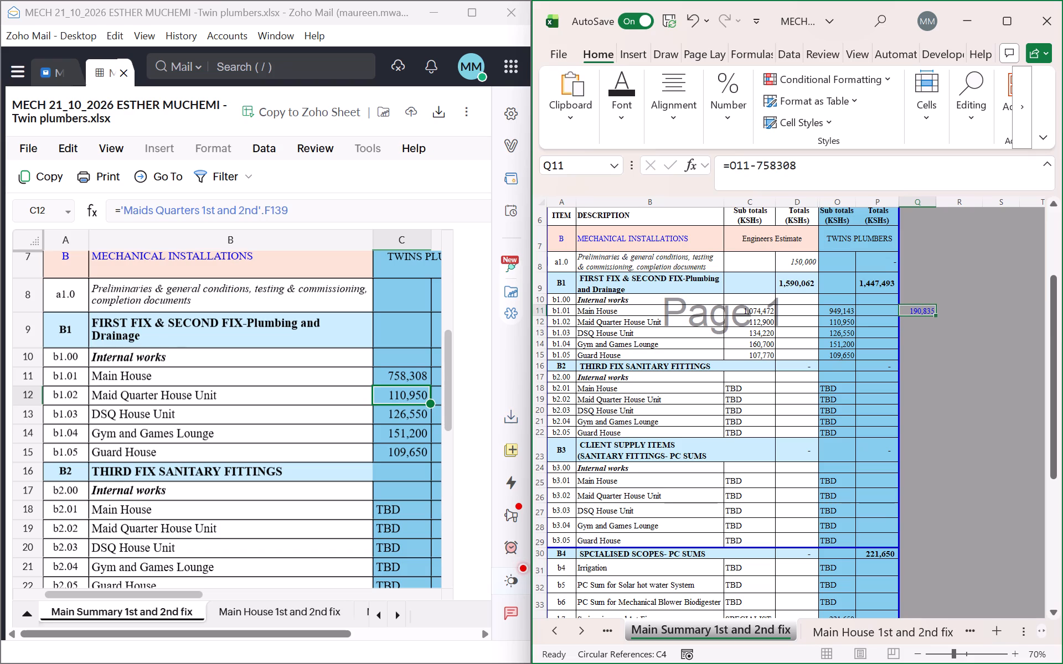
Insert a blank row above the B6 Swimming Pool,Steam and Sauna row in the main summary.
scroll(929, 362, down, 2)
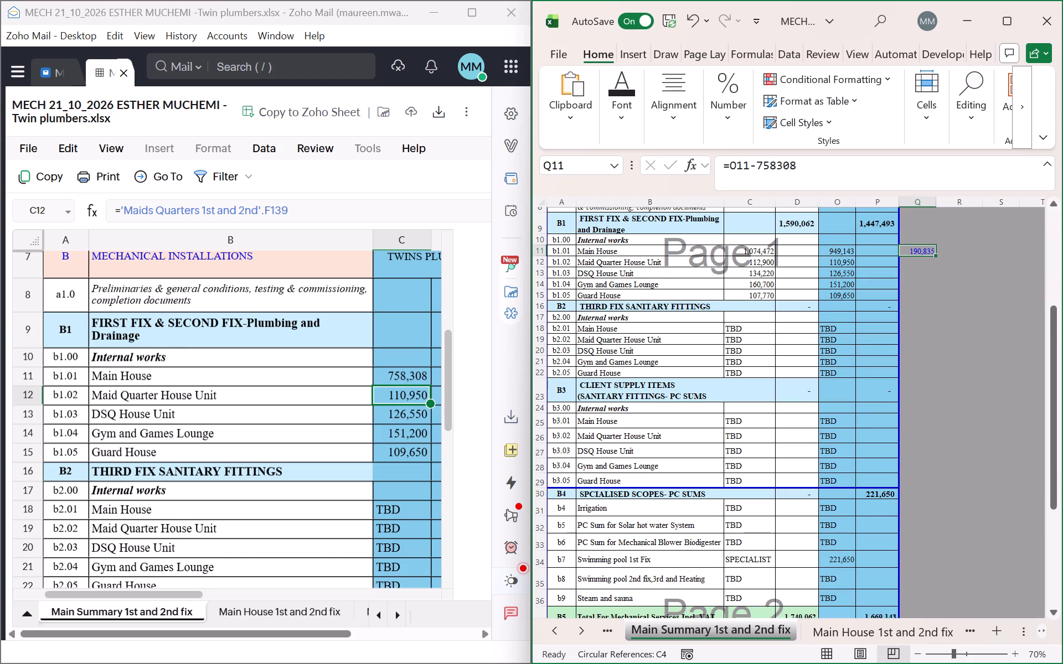
scroll(930, 368, down, 3)
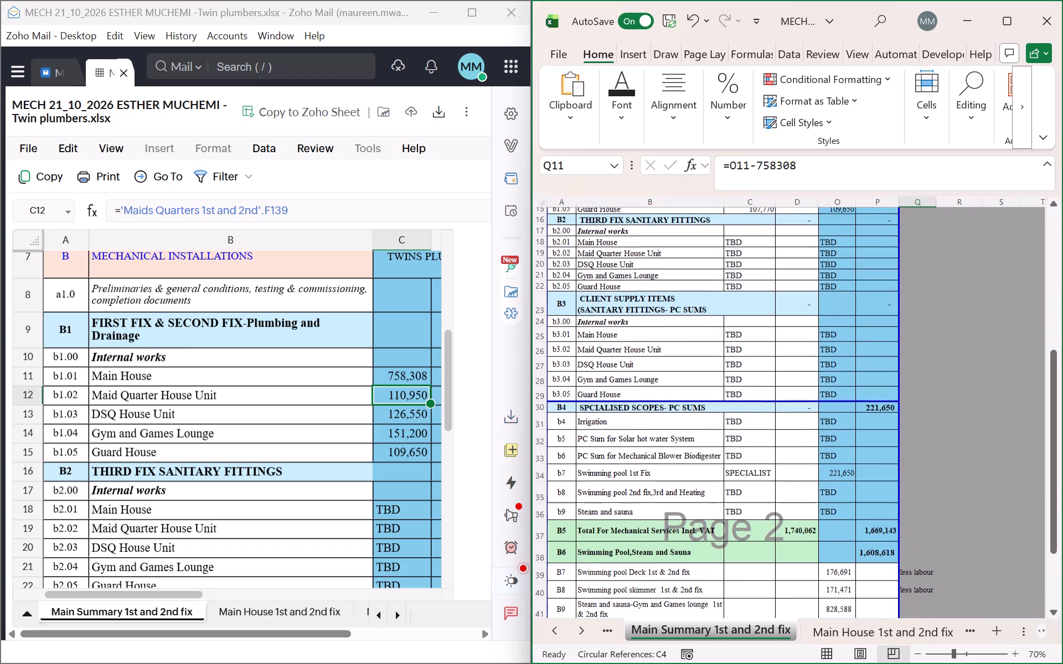
scroll(930, 369, down, 2)
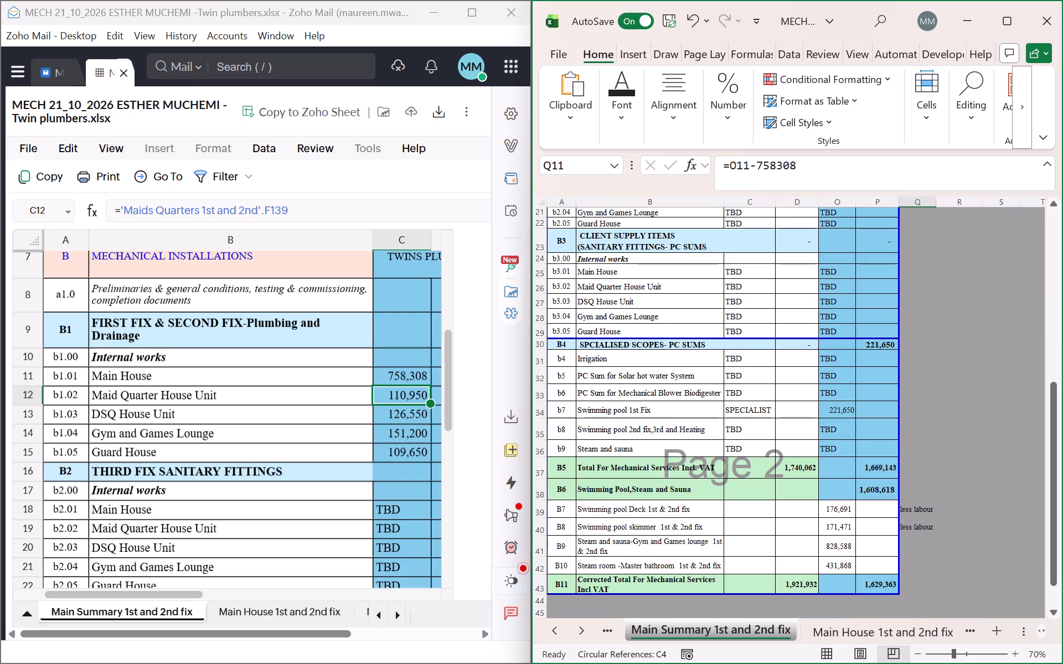
click(539, 489)
click(936, 122)
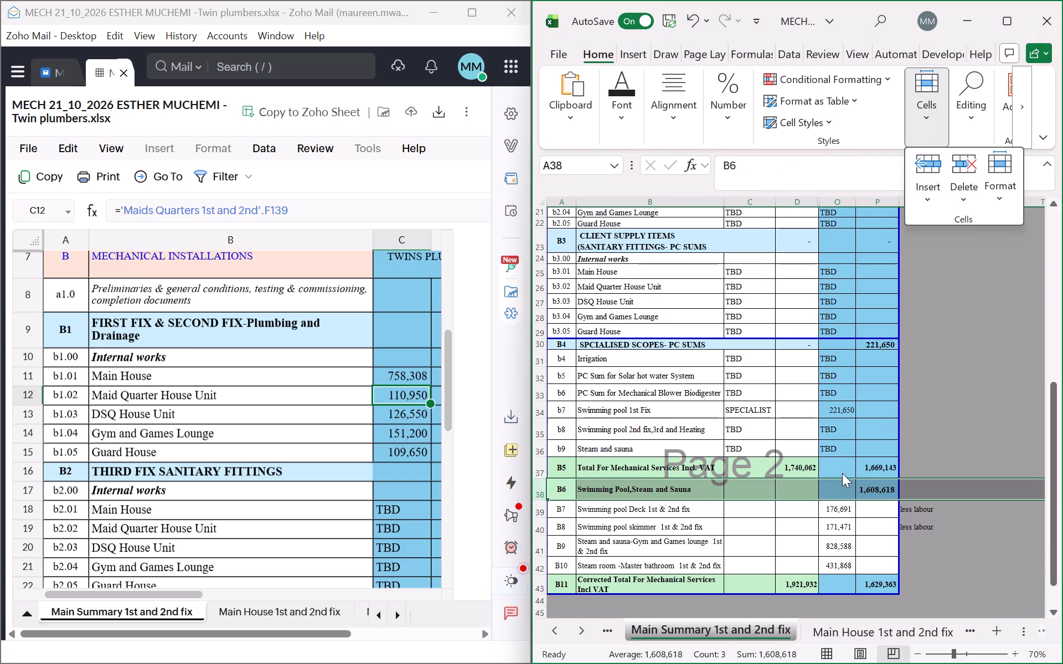
key(Escape)
key(Escape)
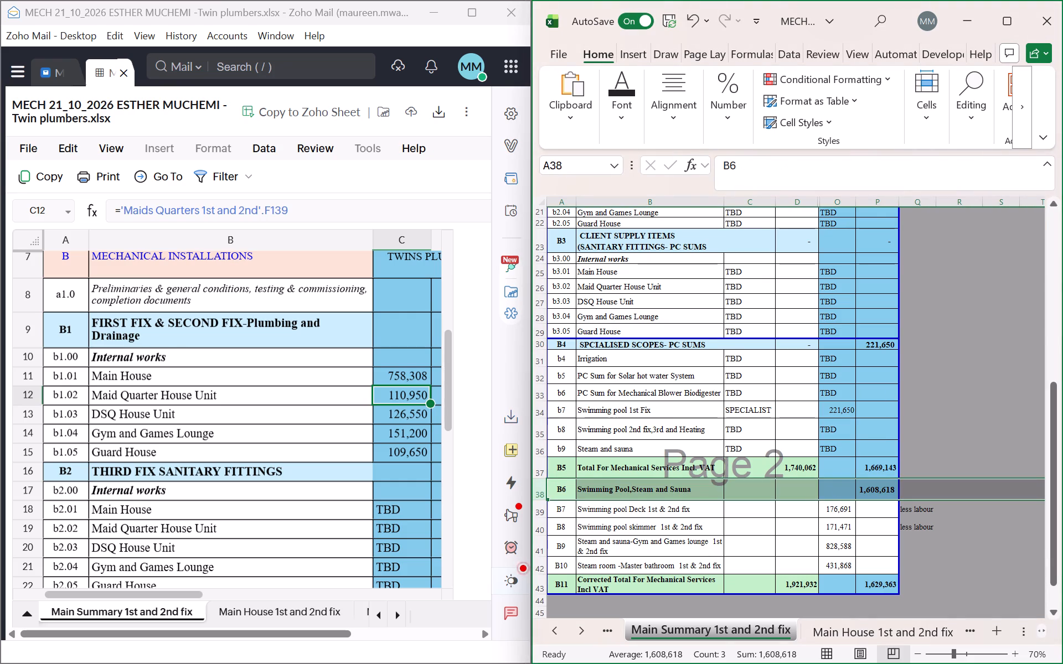
click(539, 486)
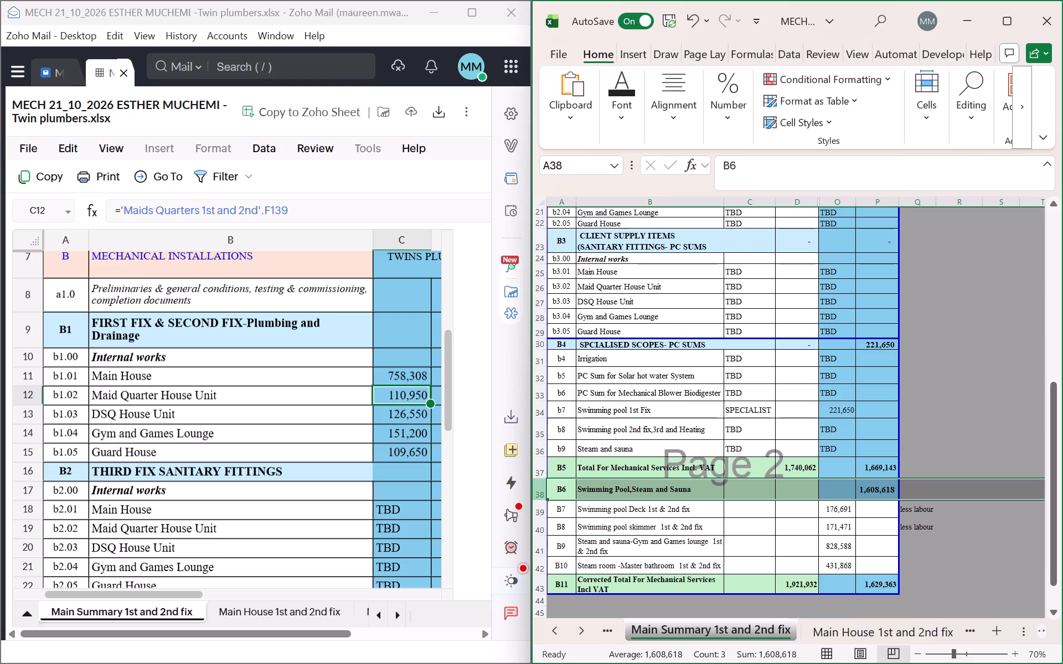
click(941, 108)
click(926, 164)
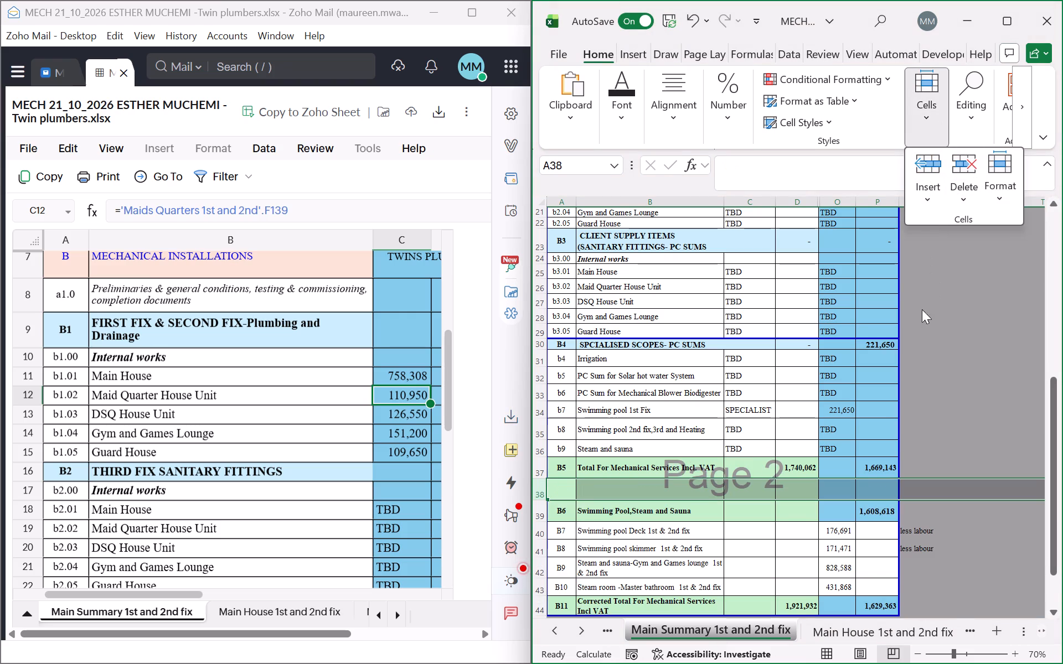
key(Escape)
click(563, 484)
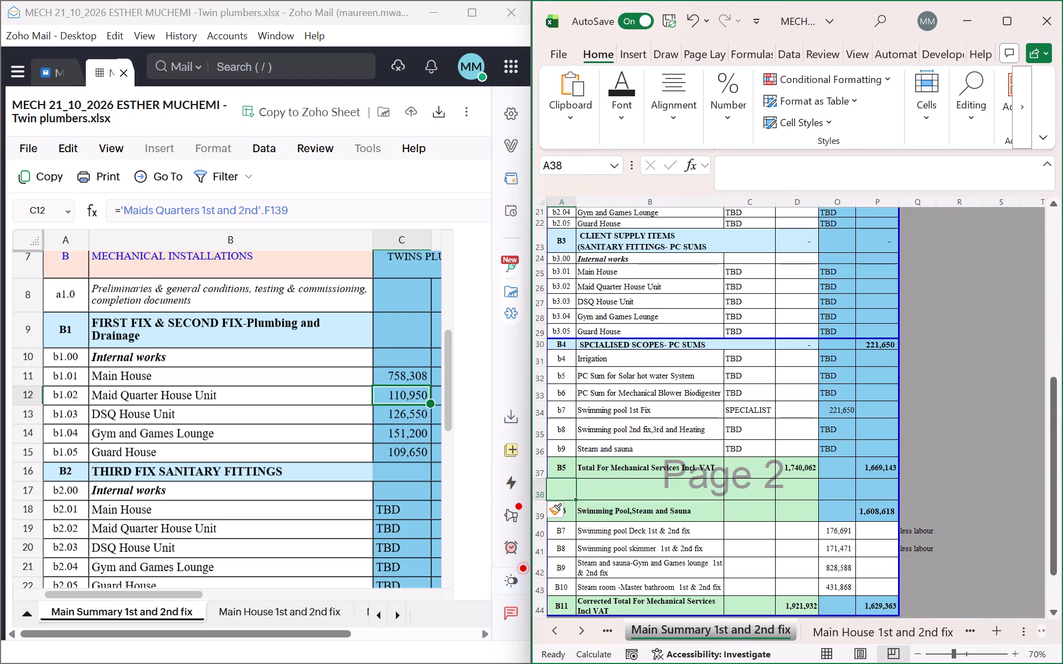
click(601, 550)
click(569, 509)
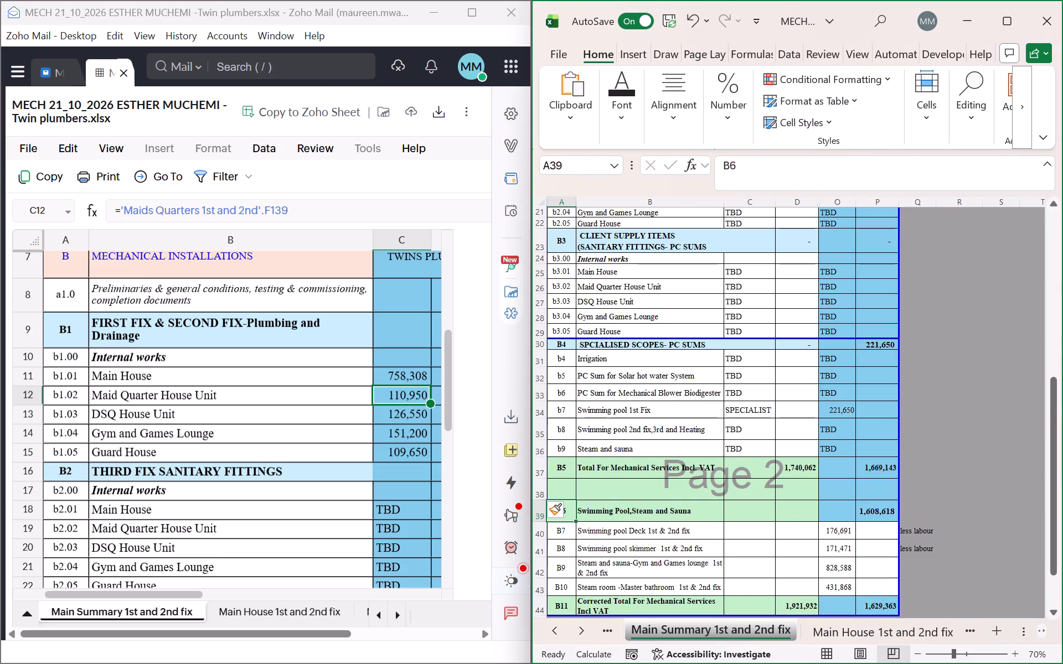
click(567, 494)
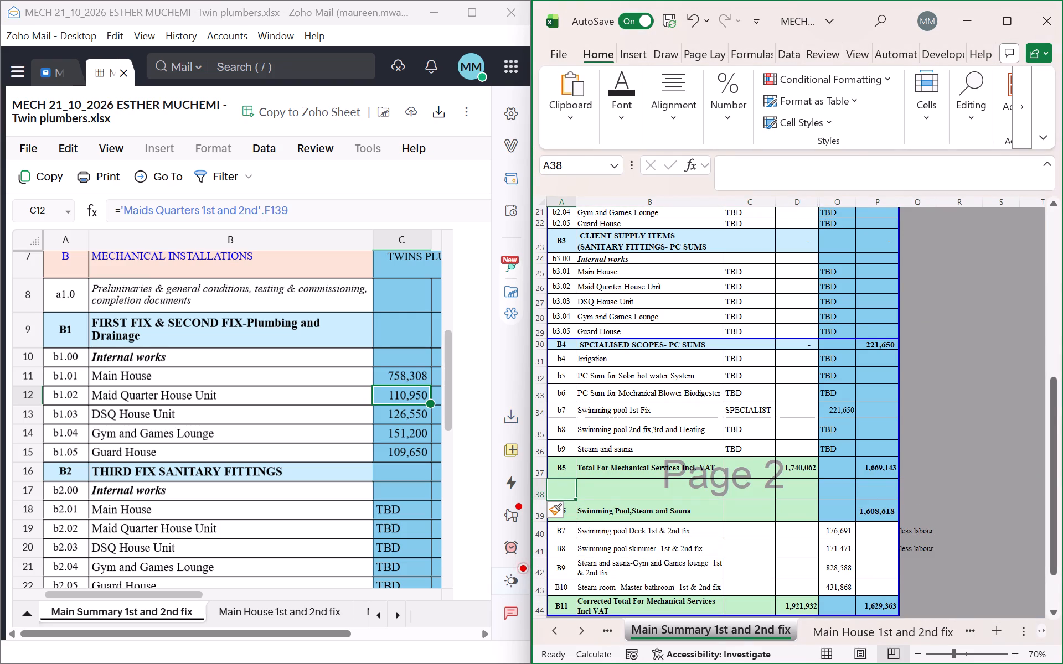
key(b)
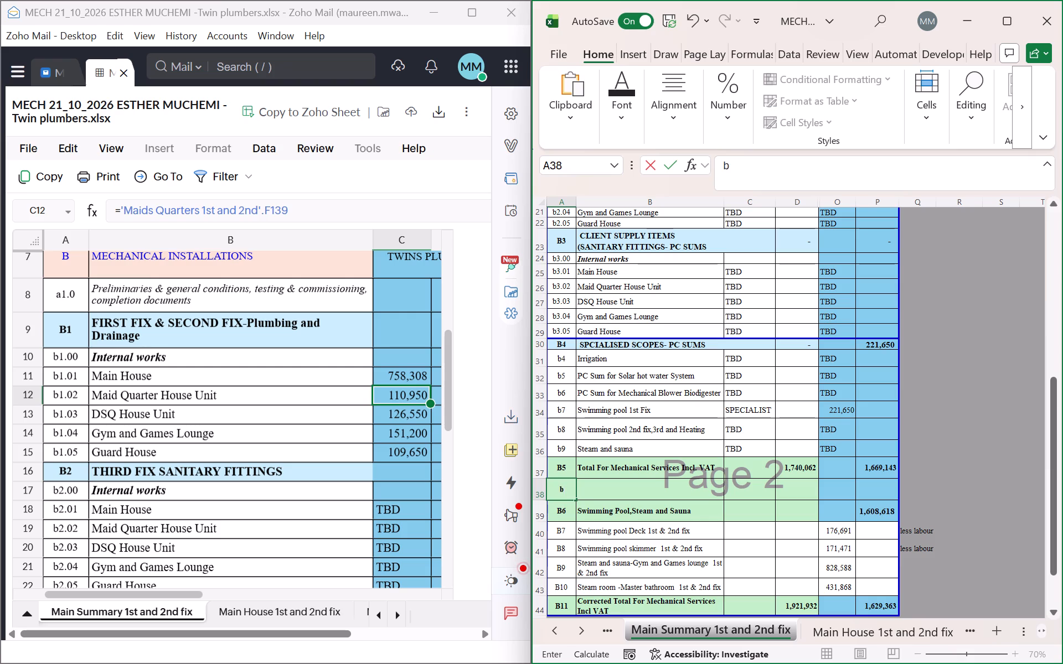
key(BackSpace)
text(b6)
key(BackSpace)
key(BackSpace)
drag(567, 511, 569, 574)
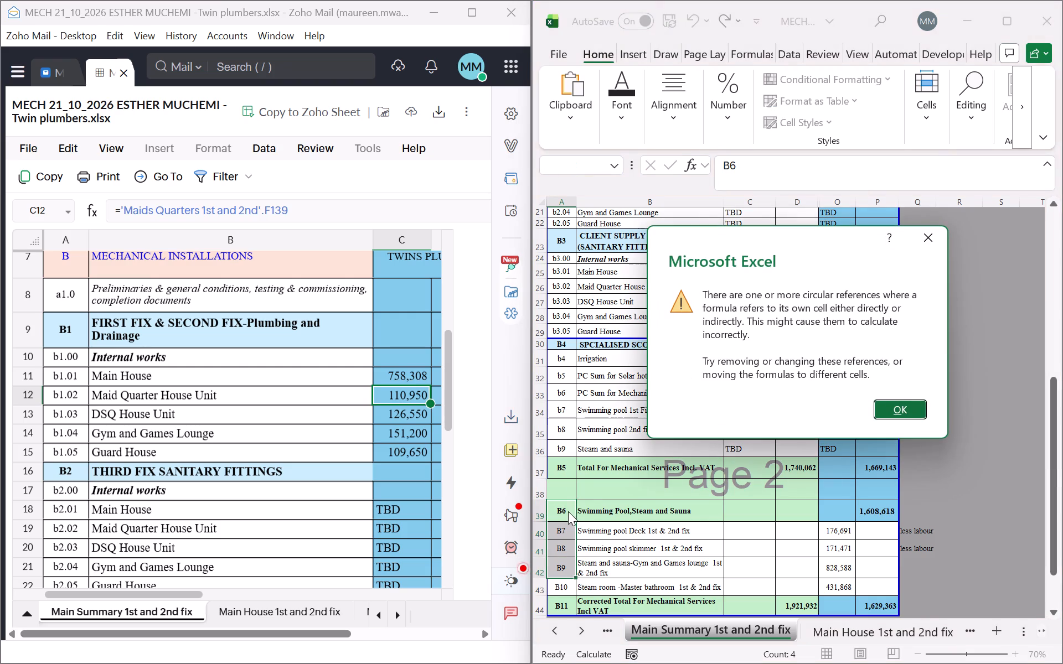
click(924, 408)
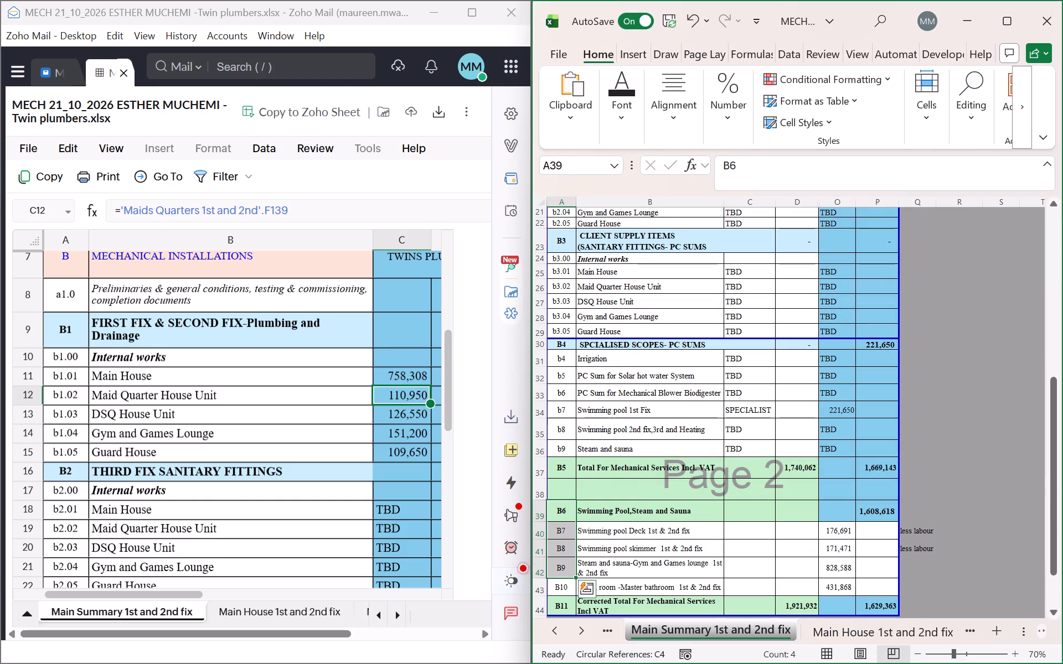
Move the item codes B6 to B11 up one row so that B6 labels the blank row 38.
drag(562, 507, 566, 598)
drag(569, 503, 569, 490)
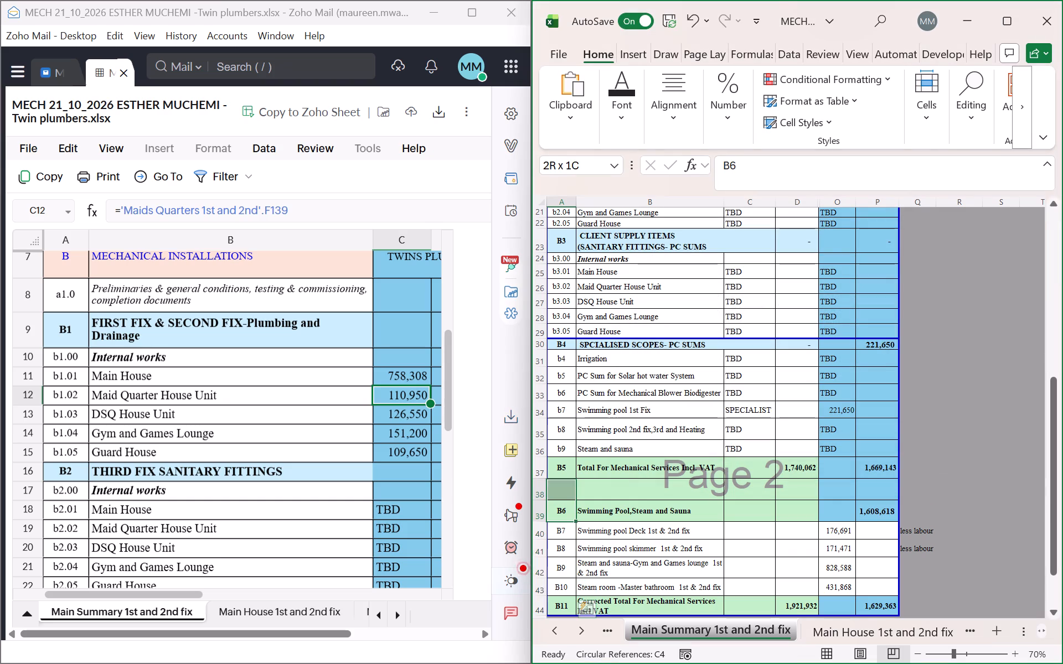
drag(569, 490, 569, 495)
click(561, 502)
drag(563, 508, 569, 599)
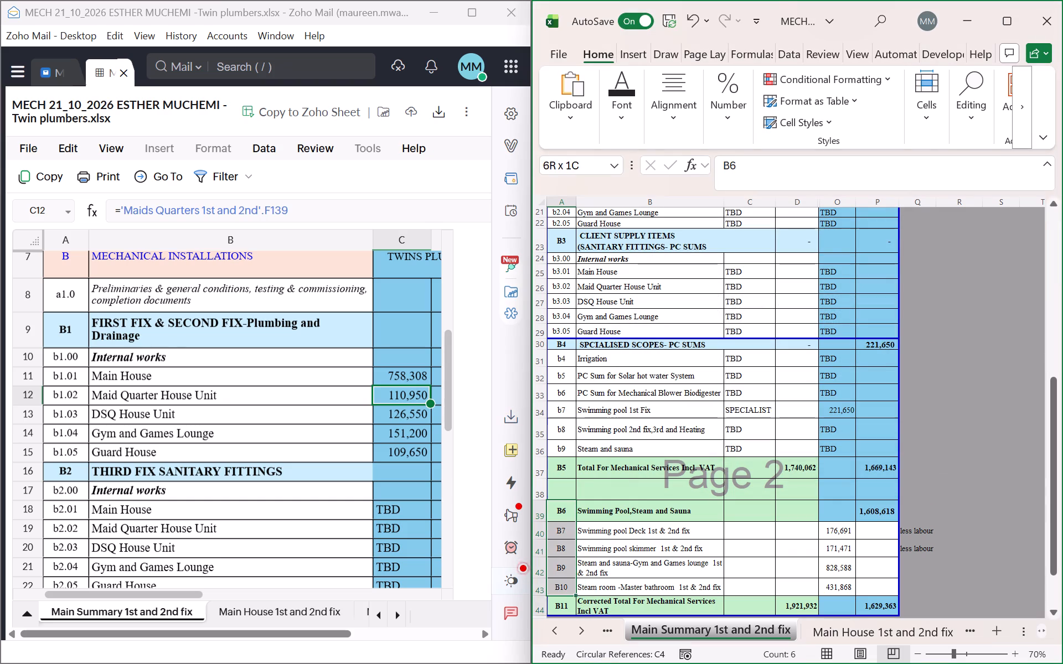
drag(569, 599, 569, 596)
drag(566, 502, 567, 492)
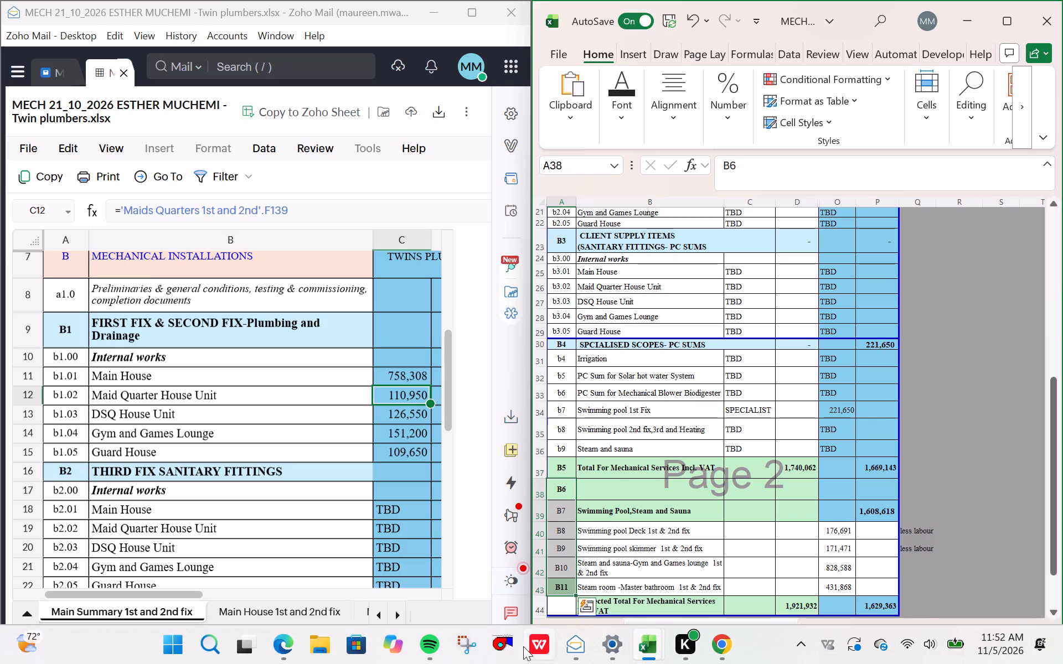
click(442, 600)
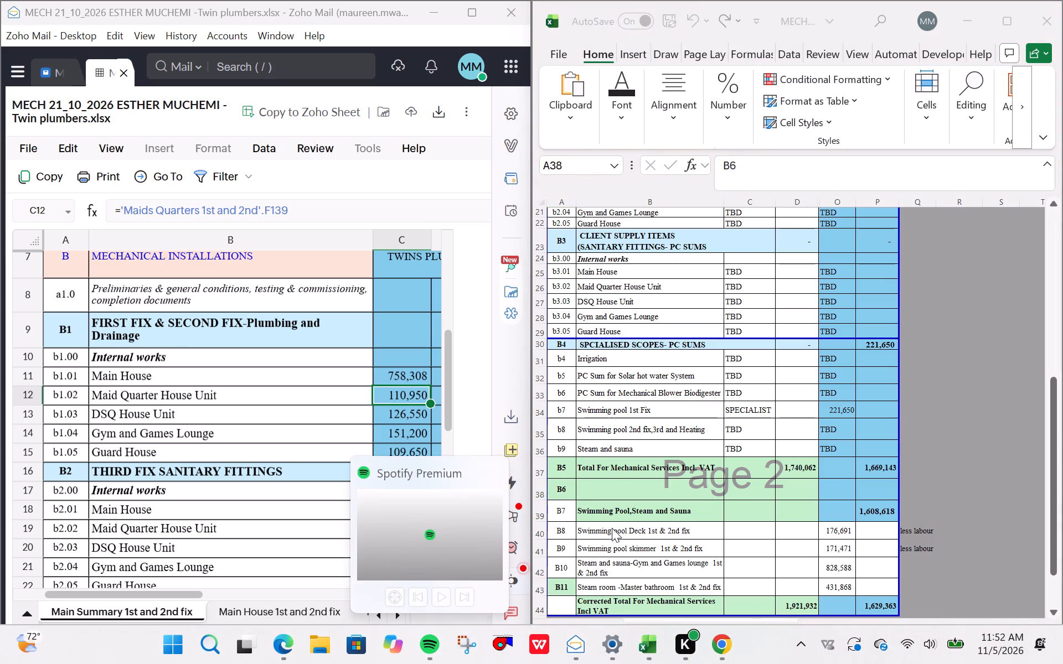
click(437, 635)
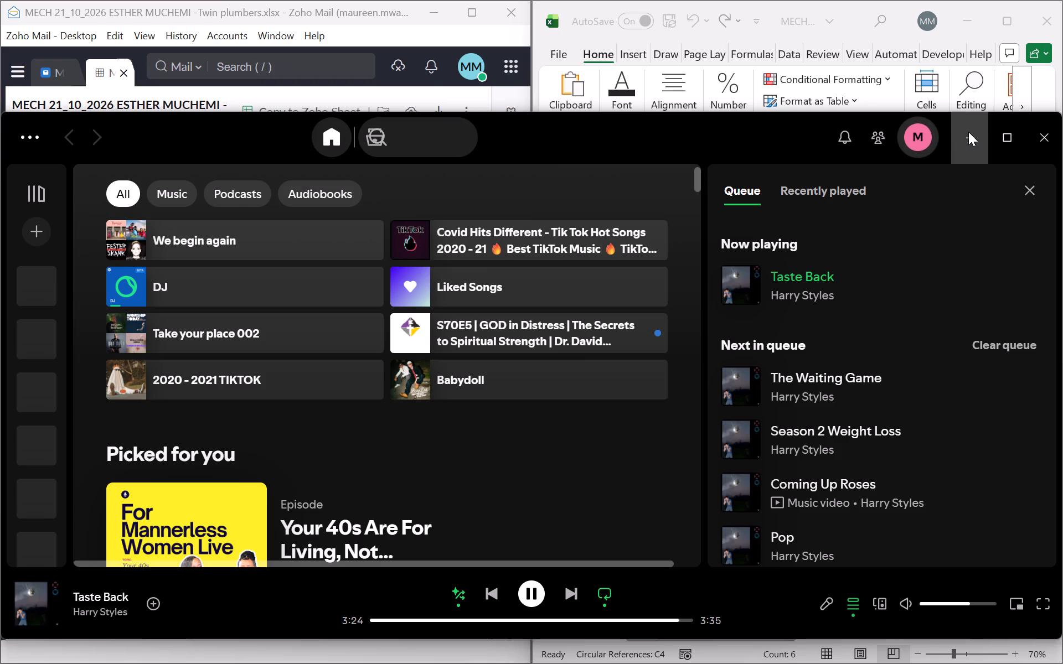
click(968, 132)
Copy the label Corrected Total For Mechanical Services Incl VAT into the B6 row's description and append (Less swimming pool).
click(642, 538)
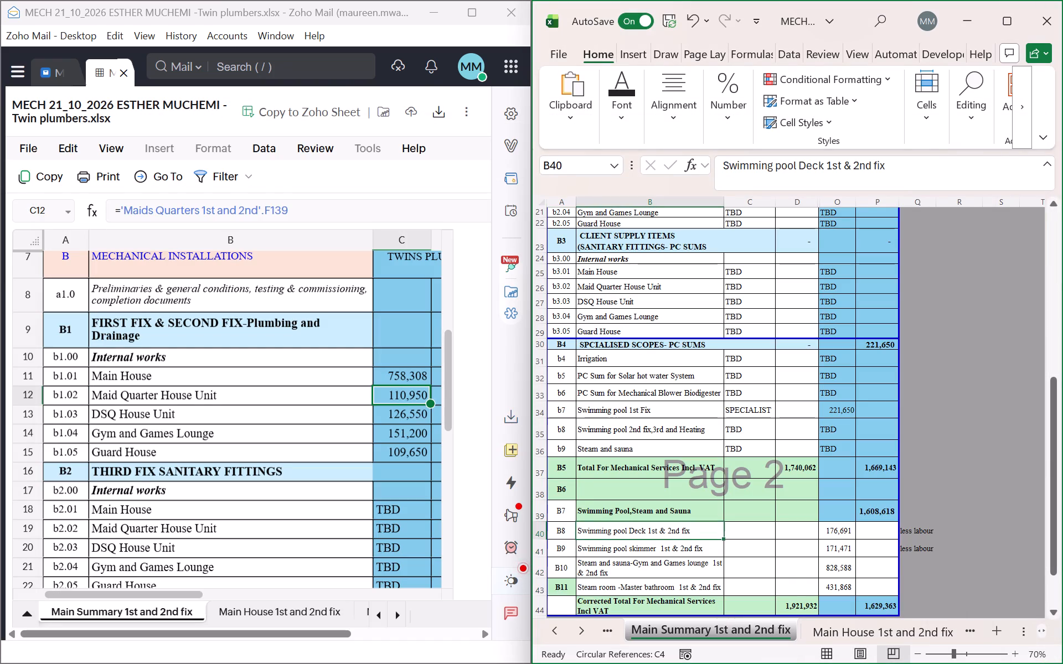
click(644, 604)
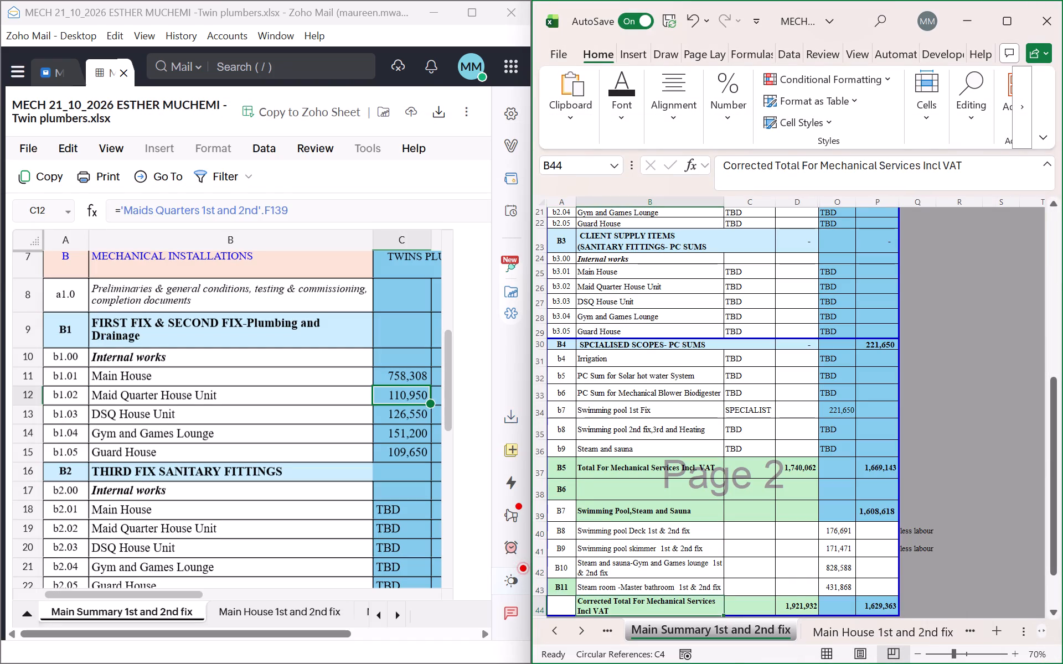
key(ctrl+c)
click(649, 495)
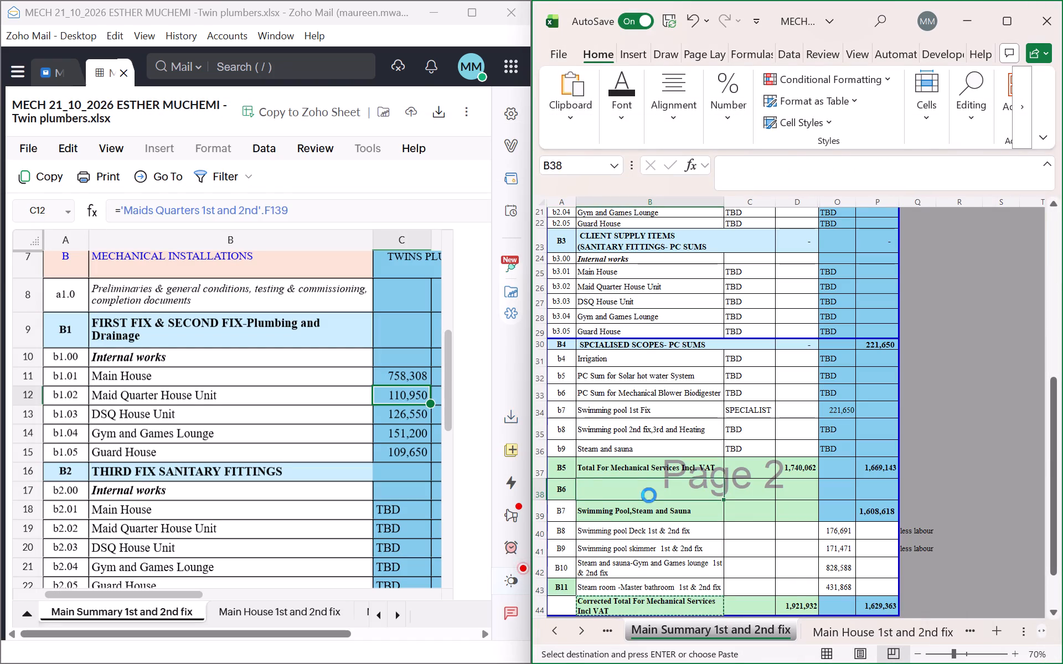
key(ctrl+v)
triple_click(663, 487)
click(644, 494)
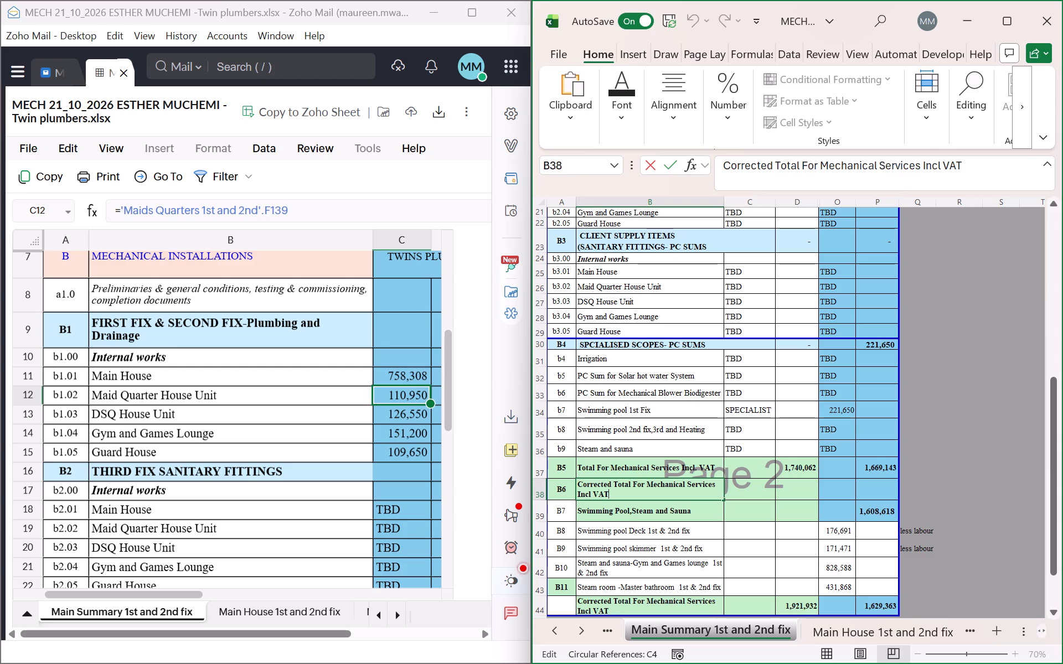
key(shift+parenleft)
text(s swimming pool)
key(shift+parenright)
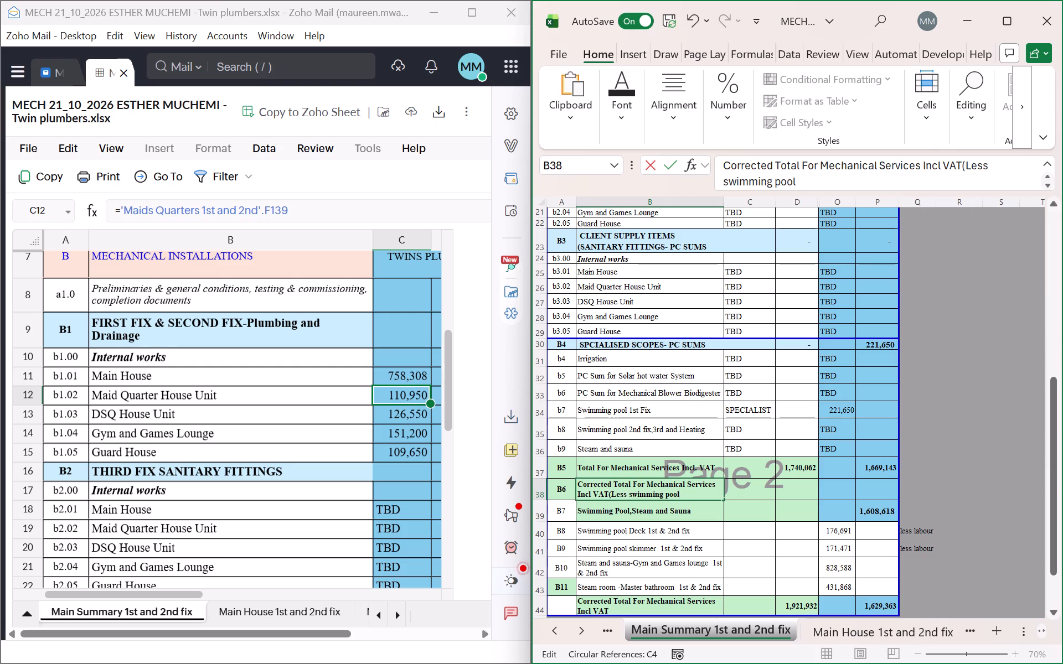
click(856, 525)
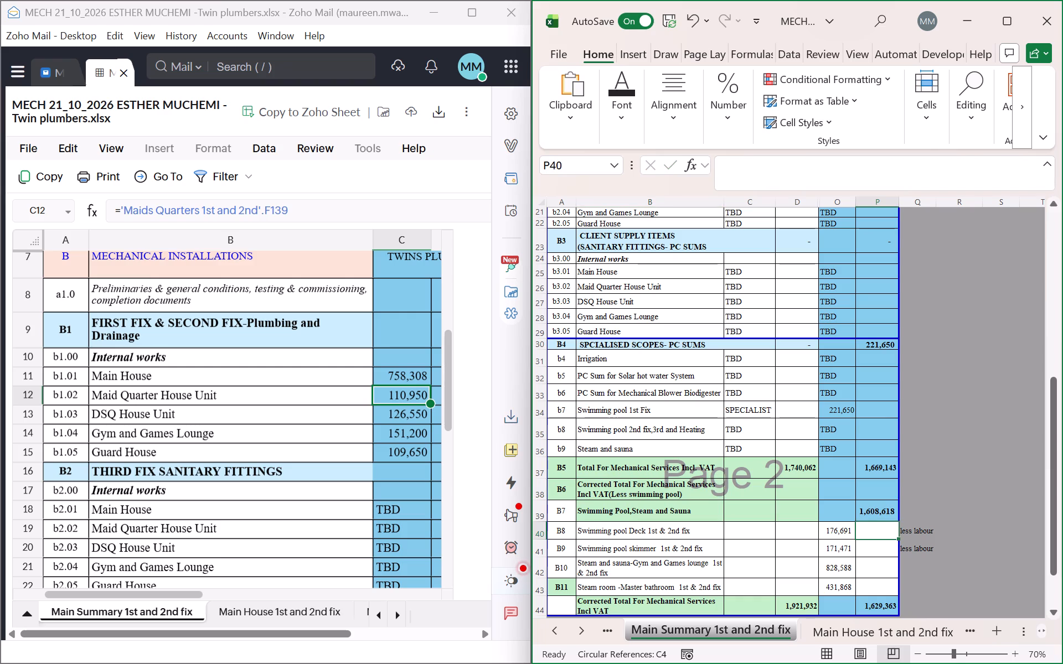
In P38 of the B6 row, subtract the B4 specialised scopes total from the B5 mechanical services total with =P37-P30.
click(796, 492)
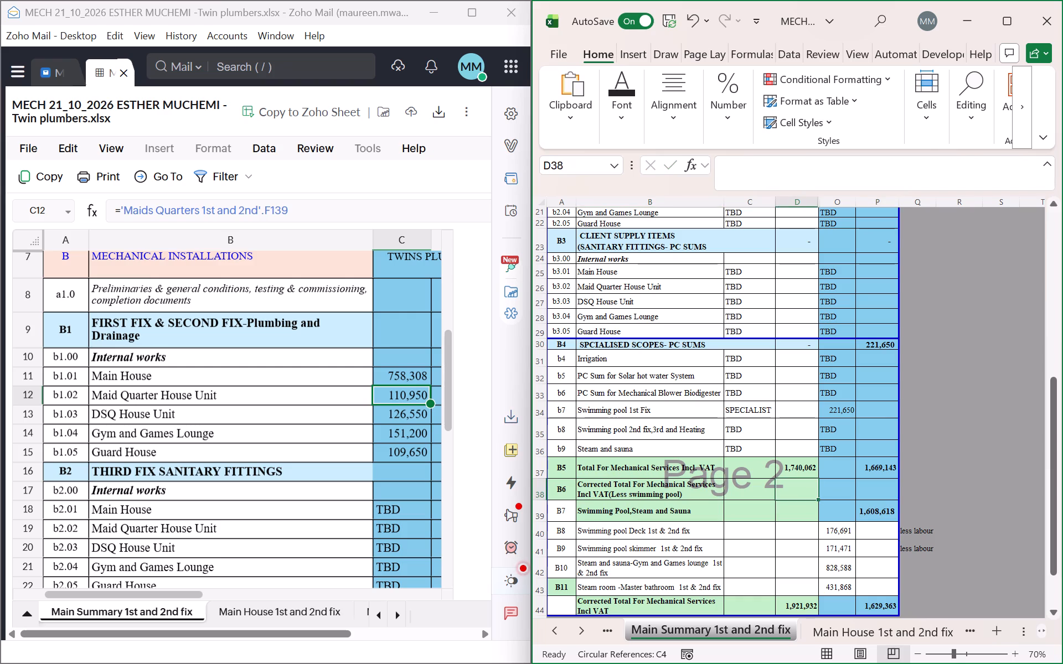
scroll(821, 491, up, 2)
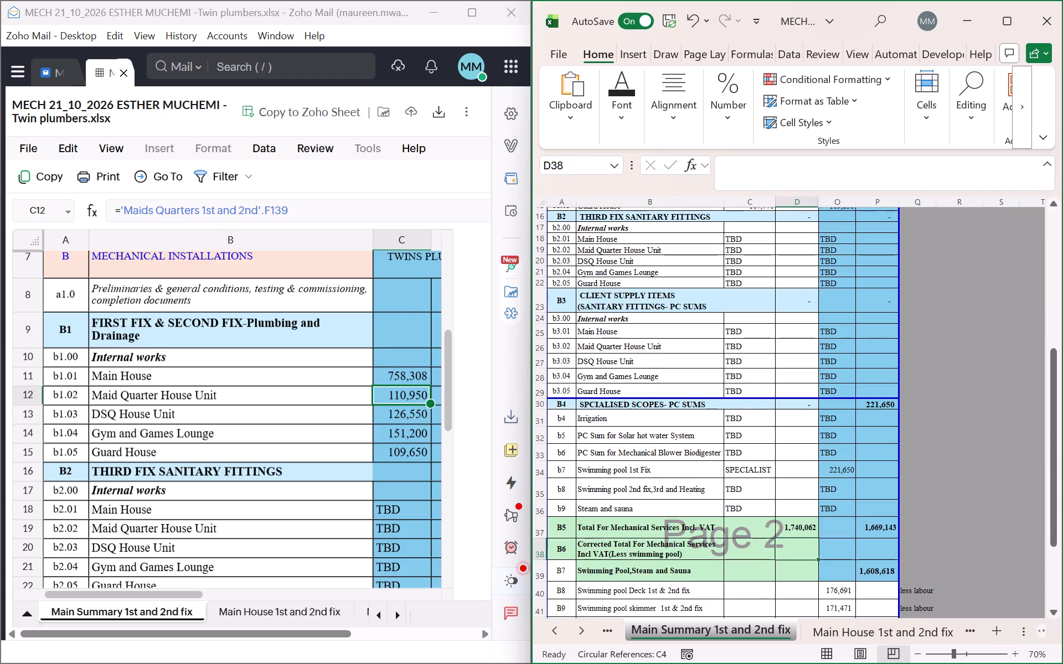
scroll(821, 491, up, 4)
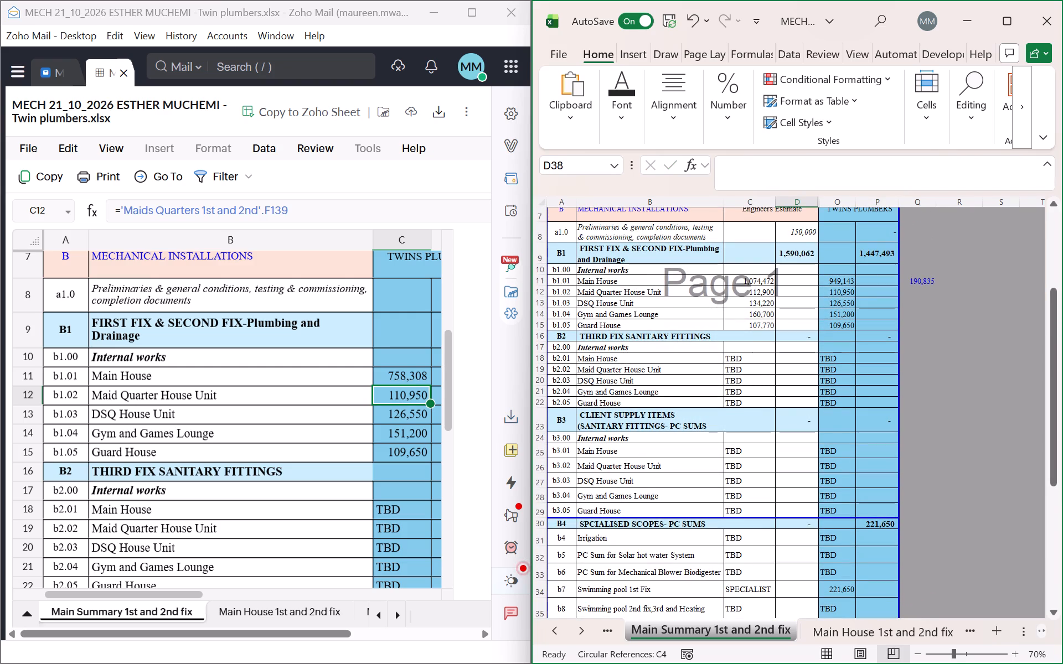
scroll(825, 428, up, 1)
scroll(822, 409, down, 4)
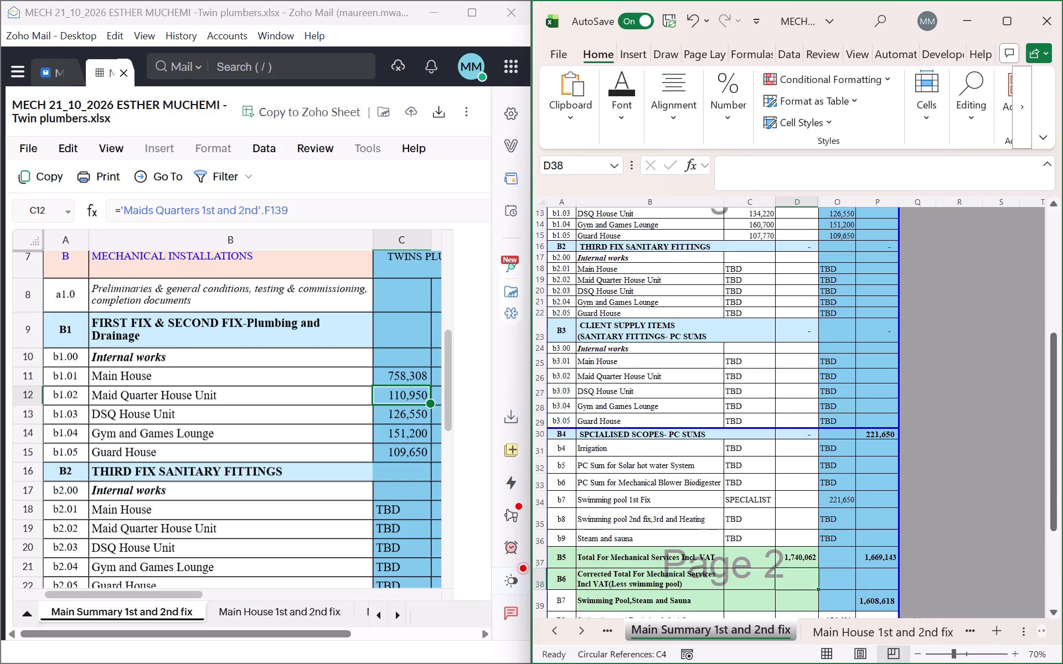
click(878, 579)
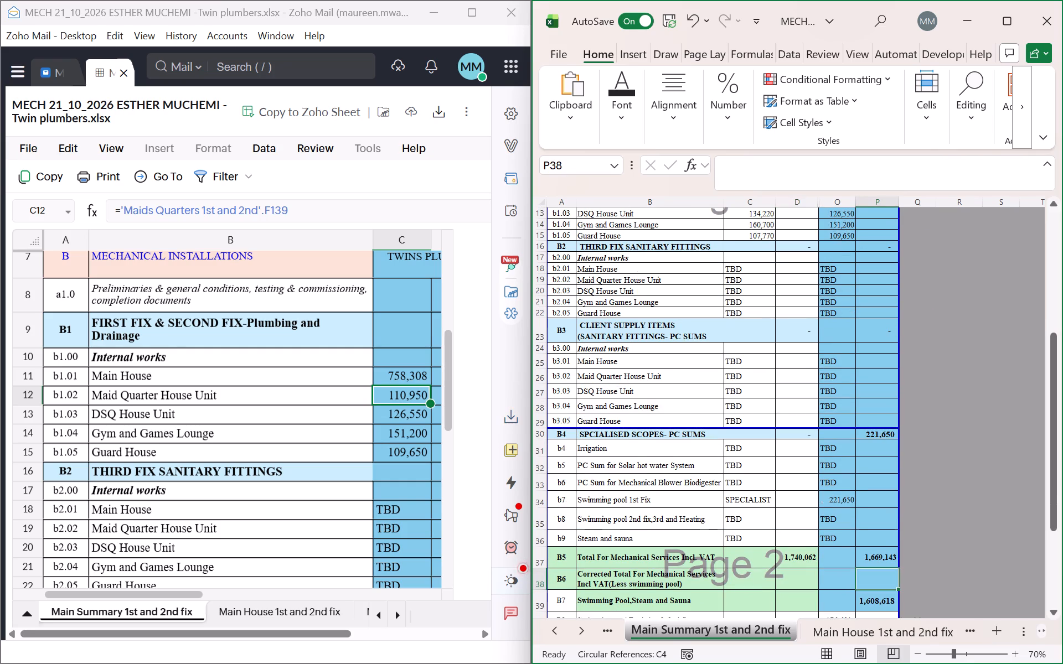
key(equal)
click(874, 559)
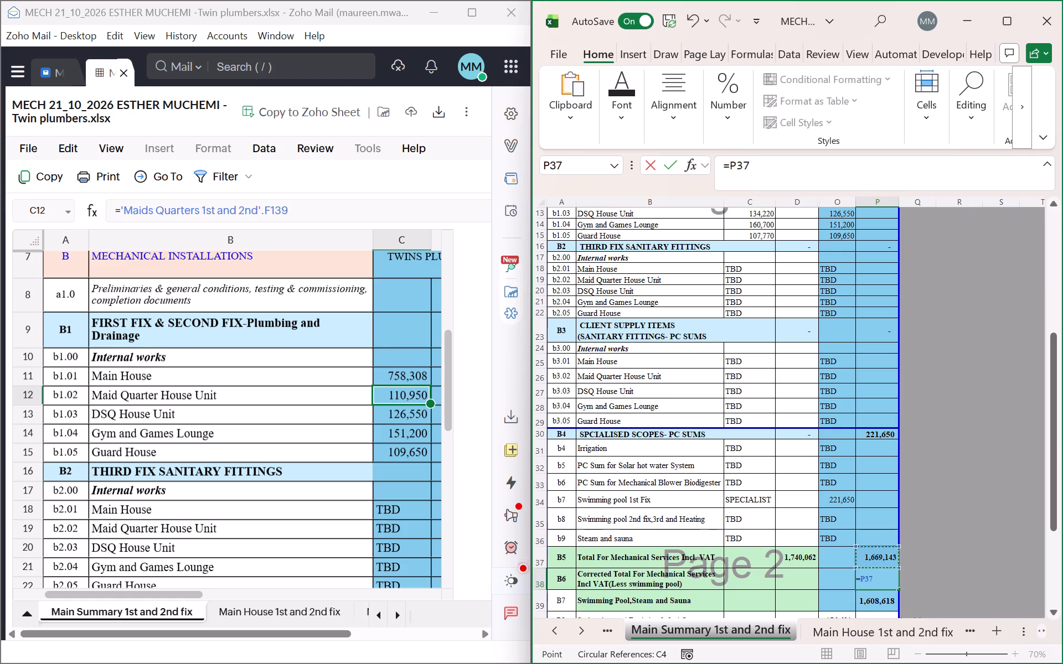
key(minus)
click(876, 435)
key(Return)
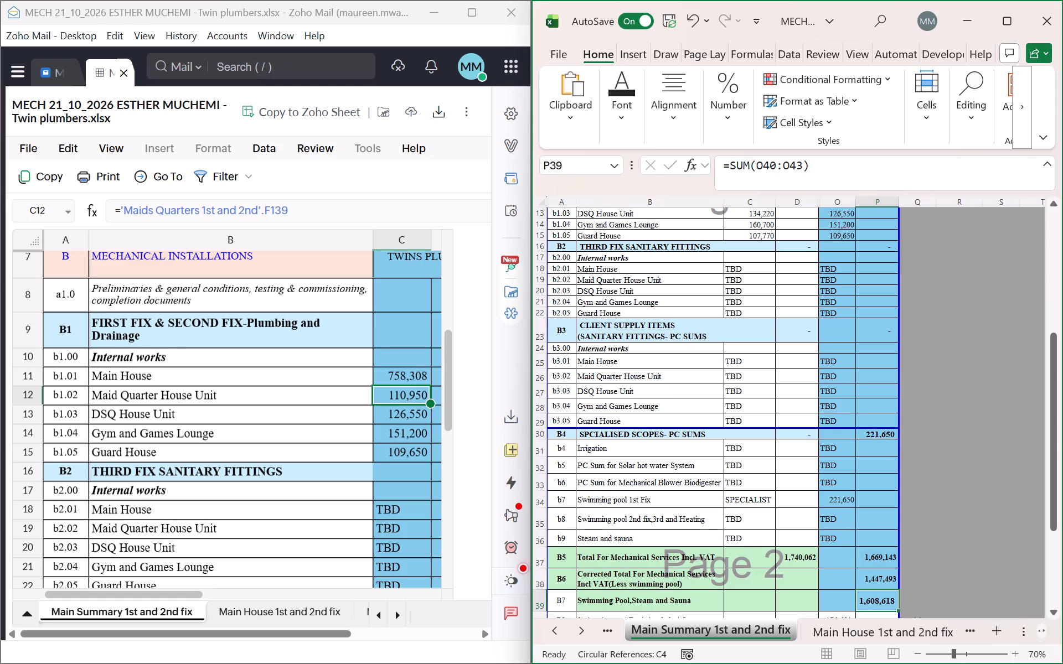
Increase the height of row 30, B4 SPCIALISED SCOPES- PC SUMS.
drag(544, 439, 544, 444)
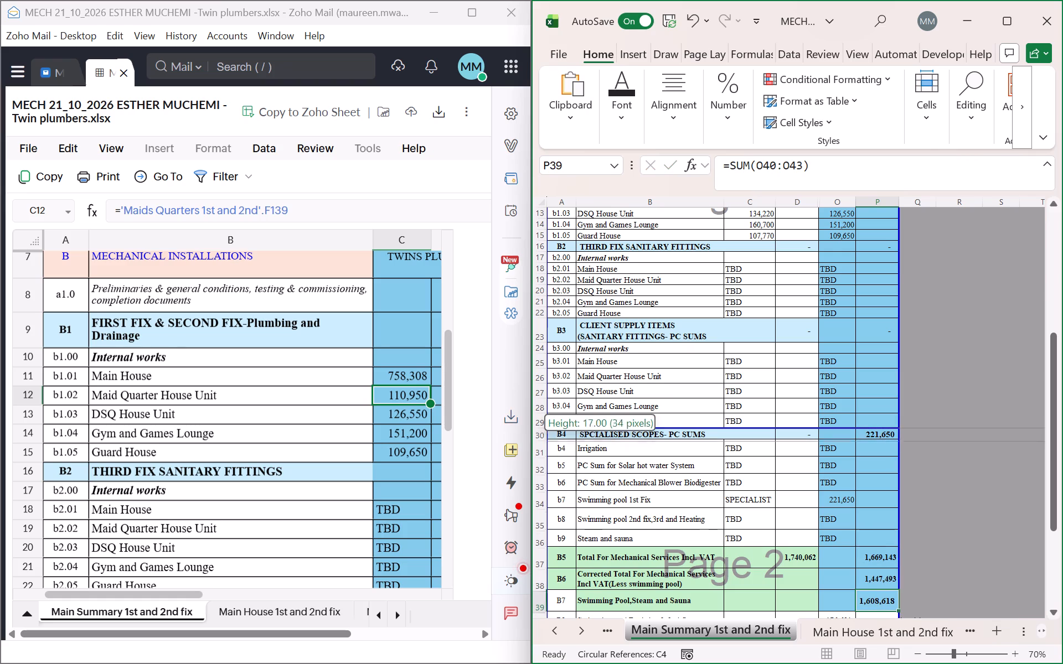
drag(544, 444, 544, 450)
scroll(779, 345, down, 6)
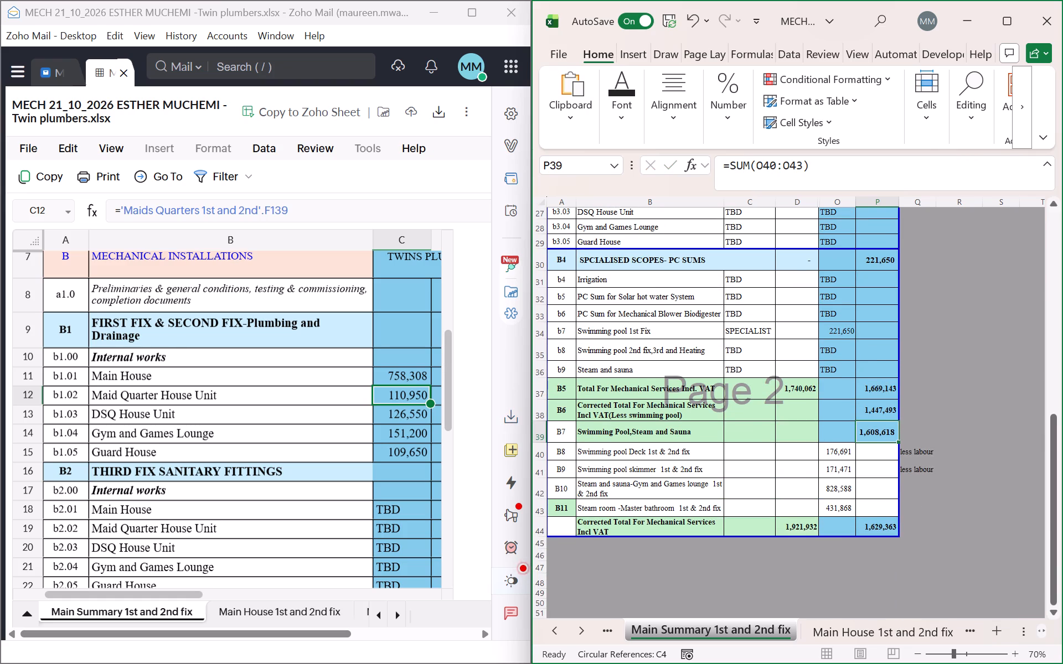
Fill the B6 row, A38 to P38, with the lightest orange theme colour.
drag(567, 413, 629, 403)
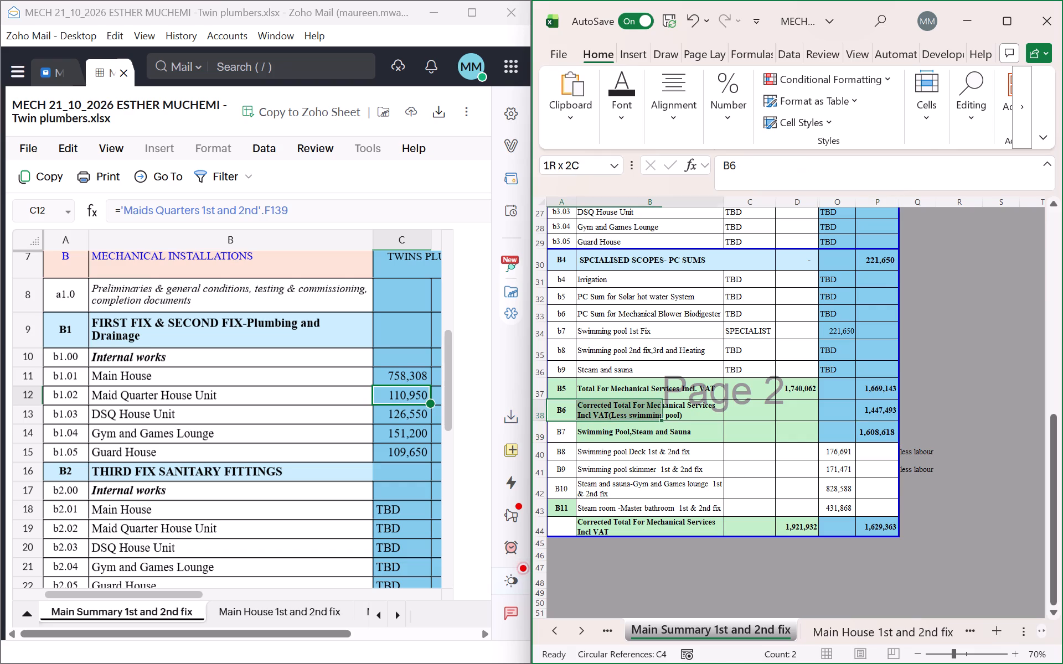
drag(629, 403, 886, 408)
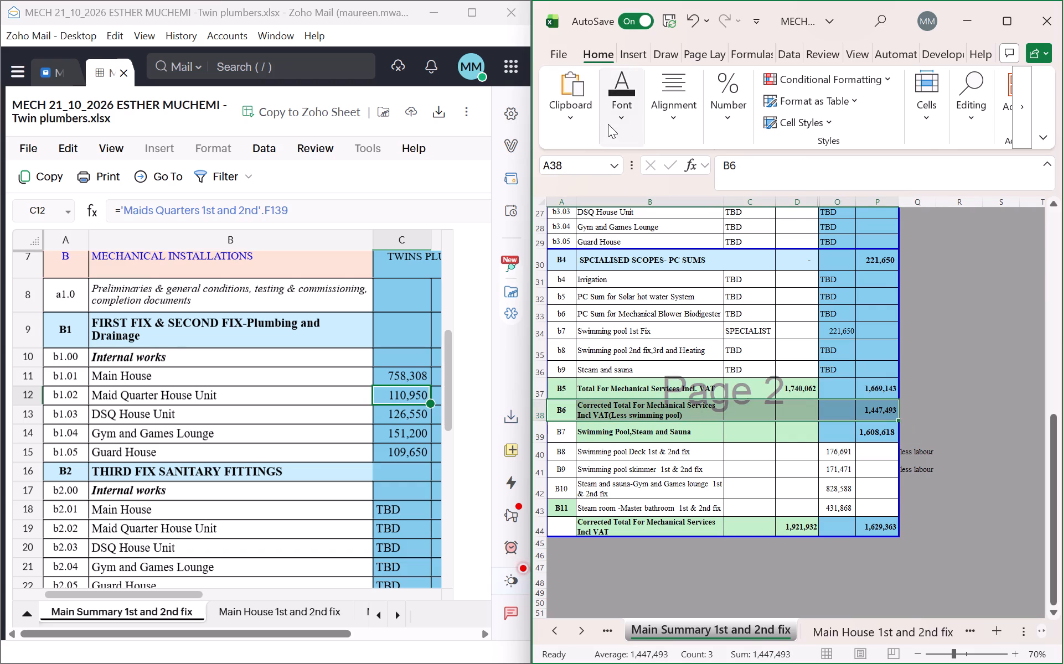
click(608, 124)
click(750, 186)
click(855, 304)
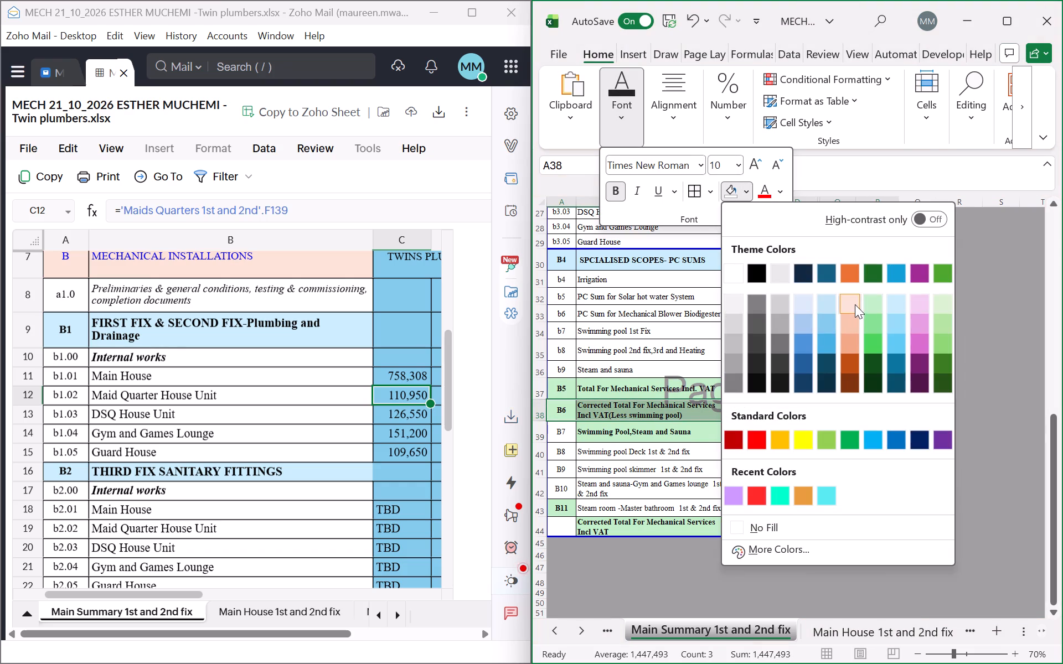
click(802, 464)
click(839, 493)
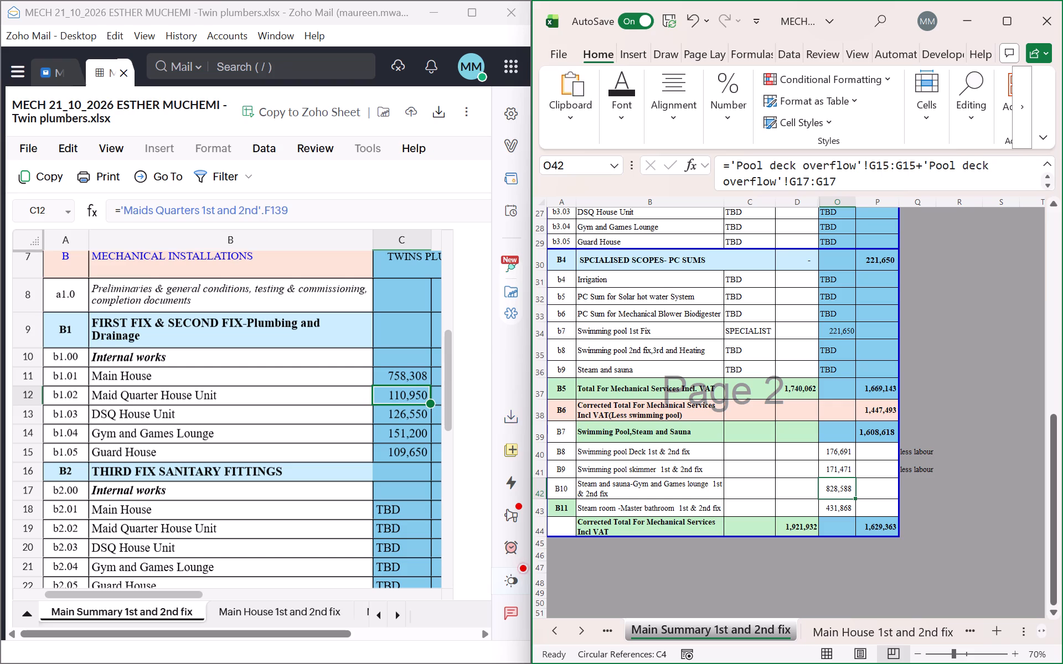
Copy the formatting of row 30, B4 SPCIALISED SCOPES- PC SUMS, onto the B7 Swimming Pool,Steam and Sauna row.
drag(566, 262, 880, 261)
click(616, 126)
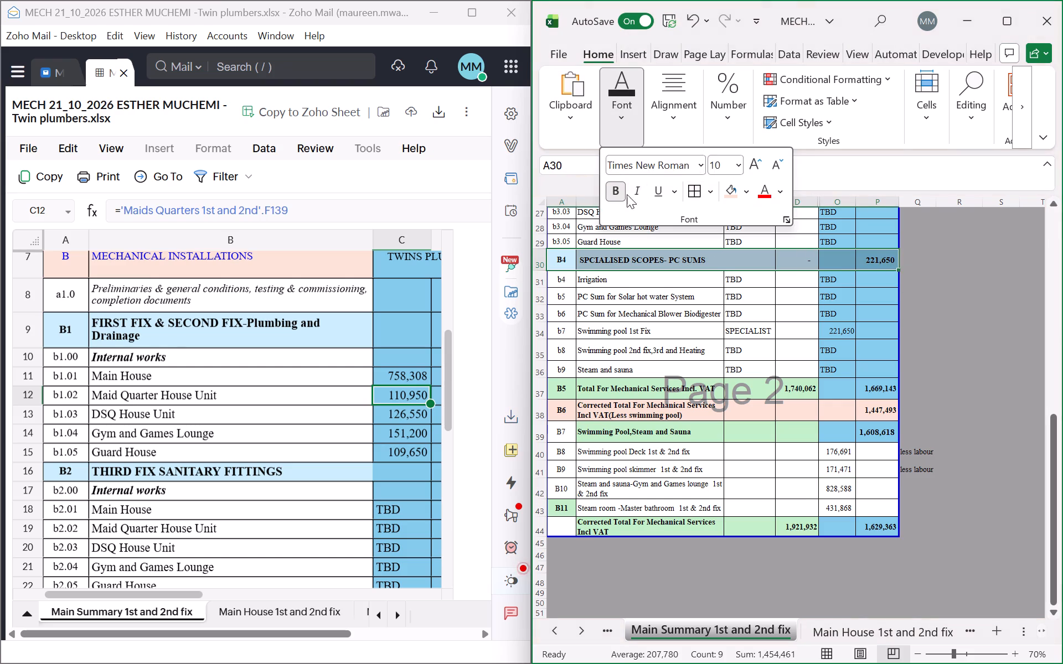
click(585, 126)
click(597, 203)
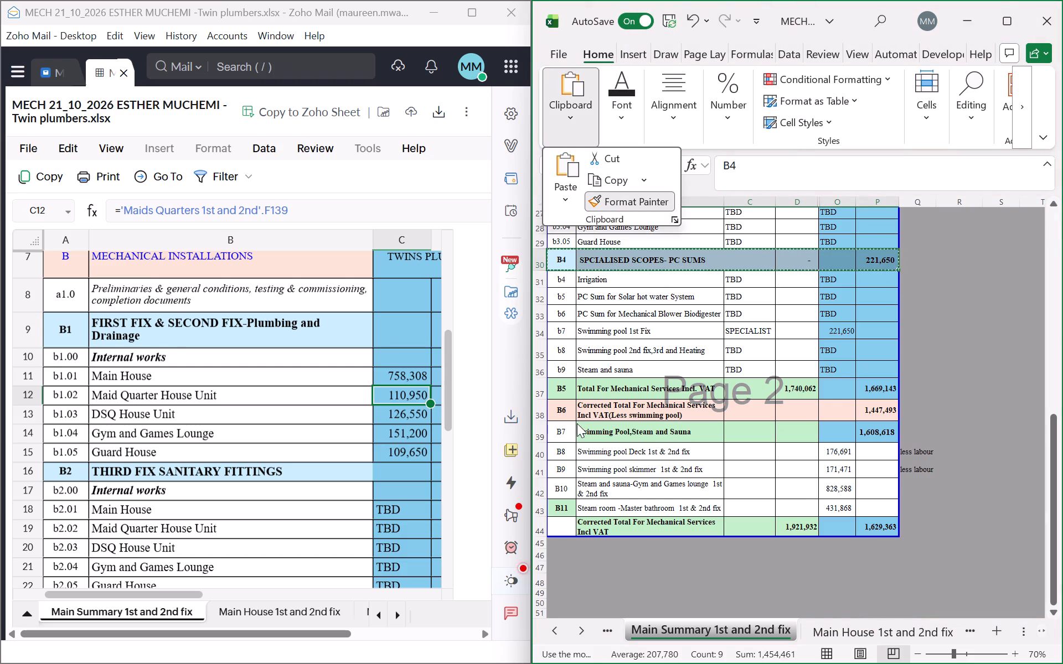
click(563, 429)
drag(560, 423, 854, 433)
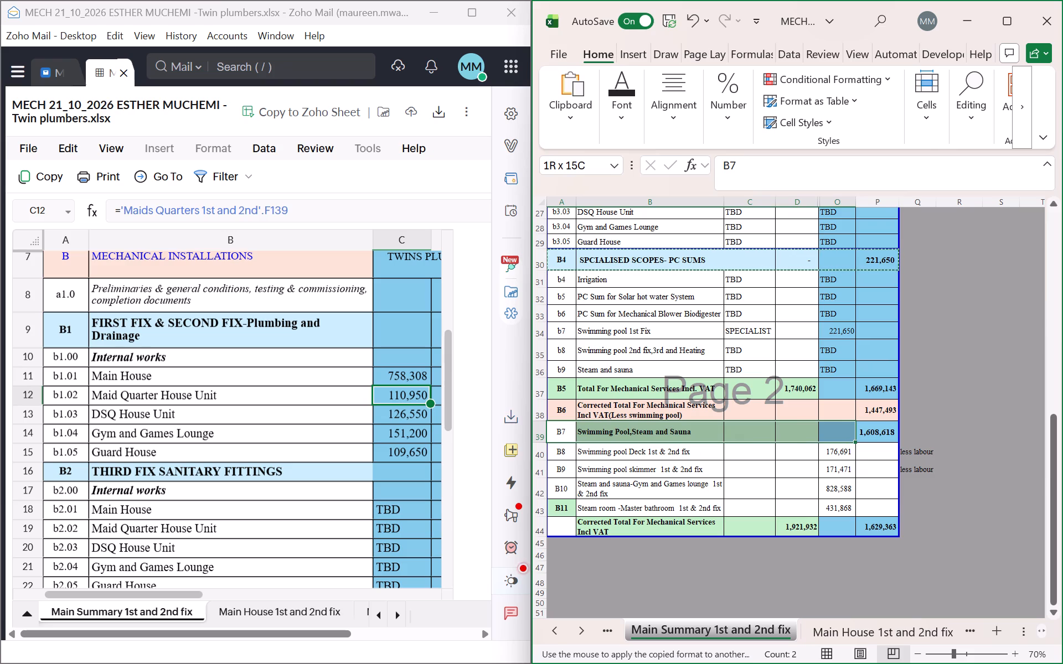
drag(854, 433, 860, 435)
click(869, 473)
key(Escape)
key(Escape)
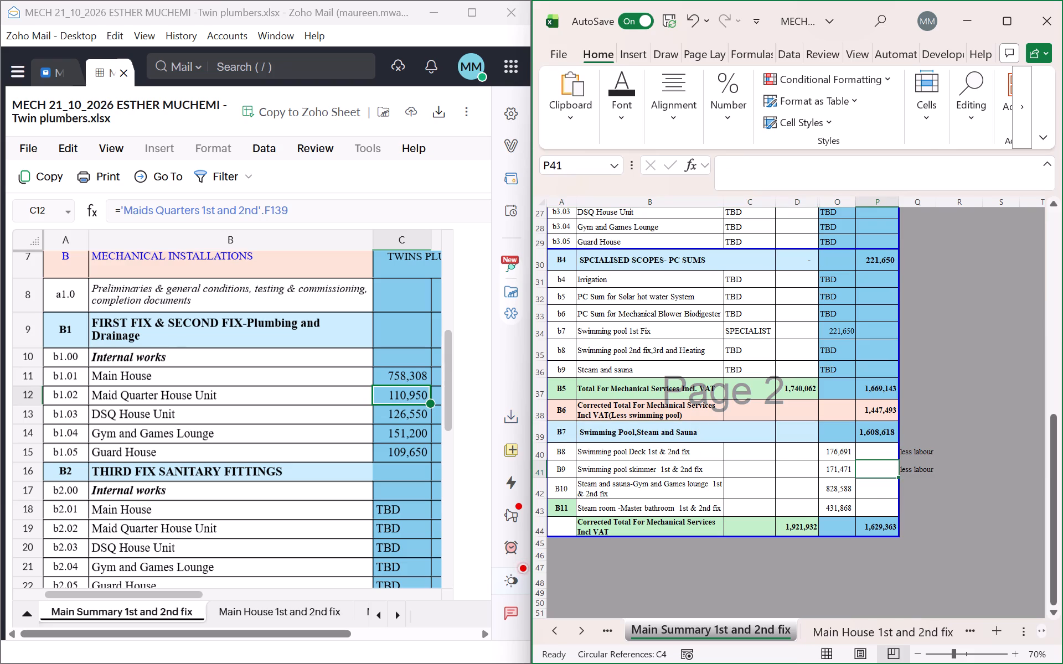
key(Escape)
double_click(865, 431)
key(Escape)
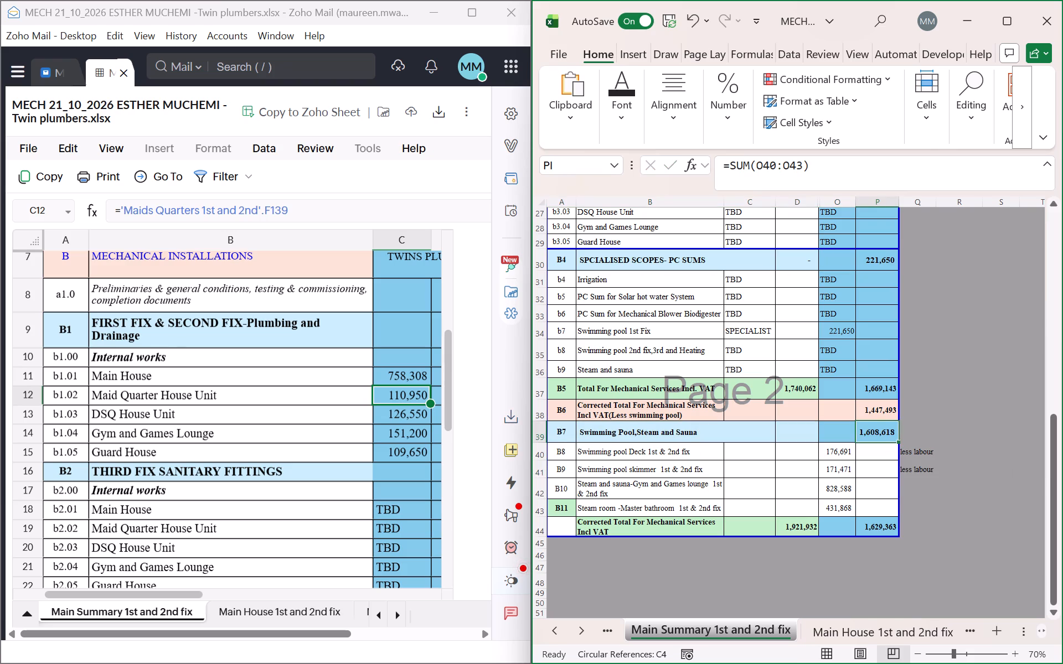
Replace the corrected total formula in P44 with =P38+P39, adding the B6 total and the B7 pool, steam and sauna total.
double_click(881, 527)
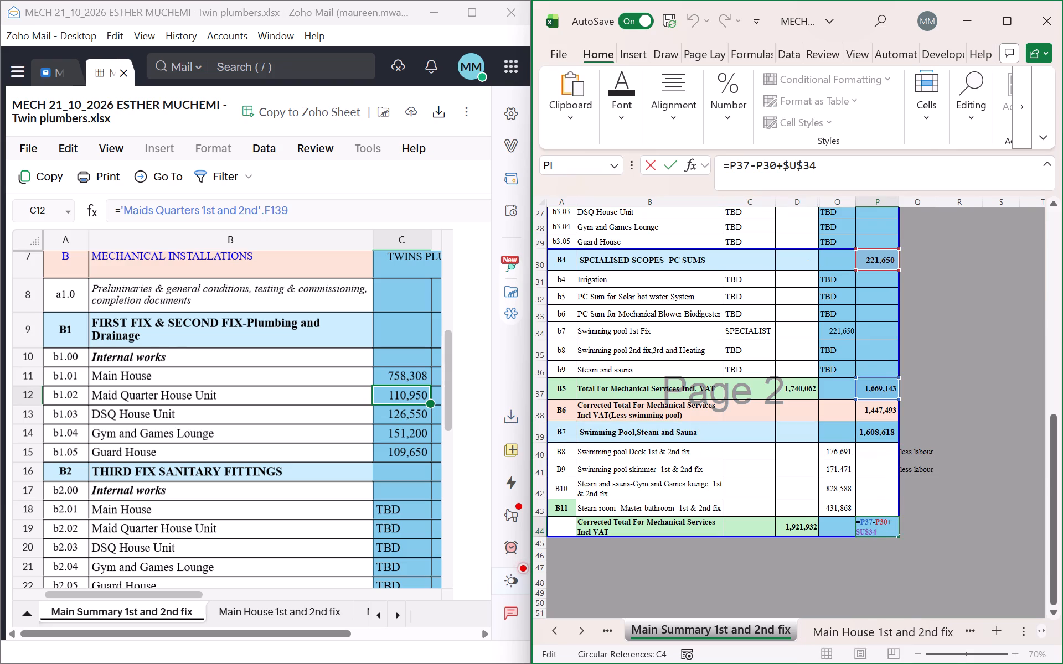
drag(886, 531, 854, 519)
key(BackSpace)
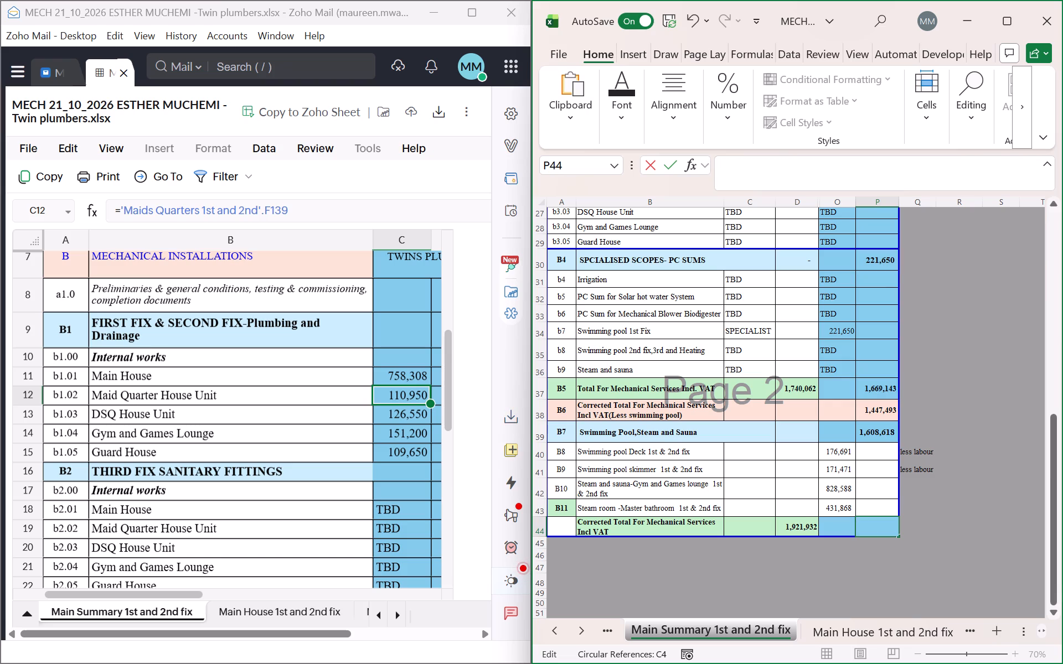
click(871, 520)
click(872, 526)
click(884, 555)
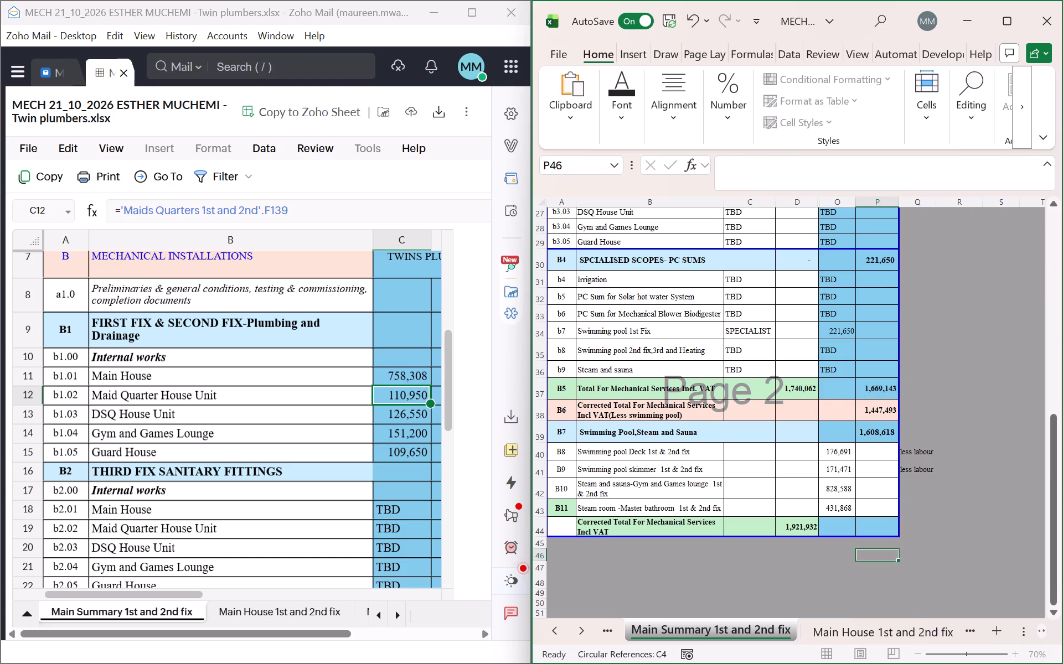
click(865, 520)
key(equal)
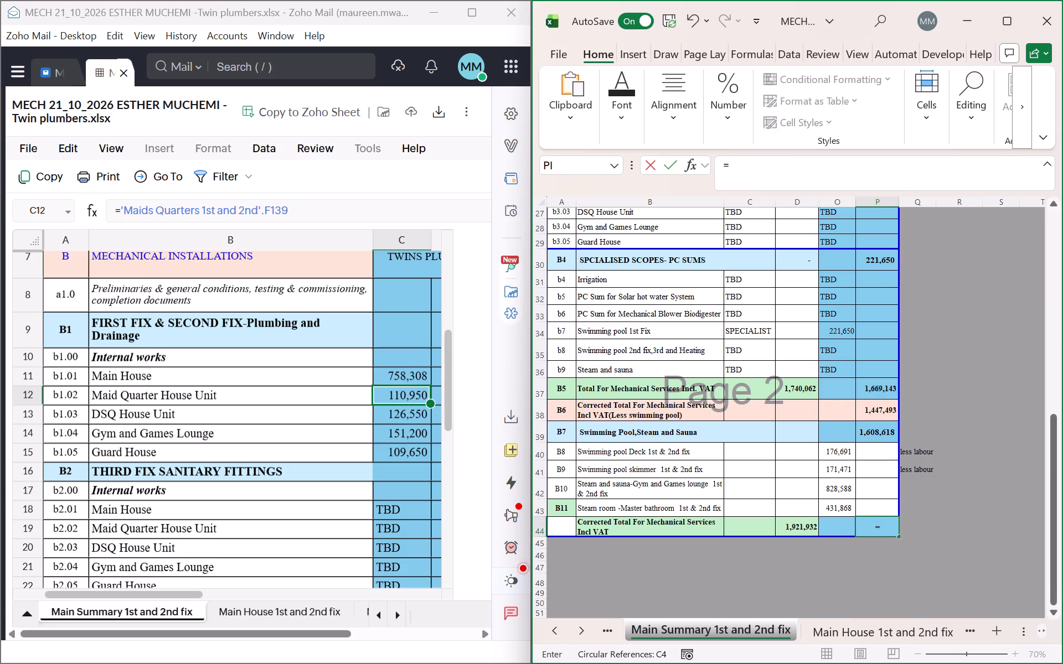
click(871, 407)
key(plus)
click(879, 430)
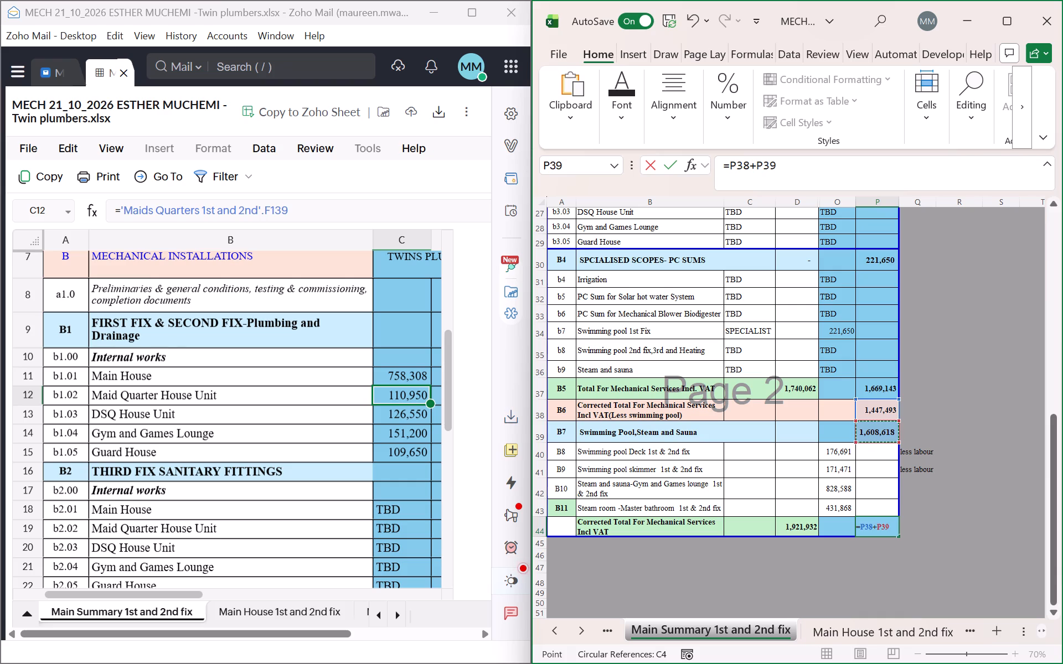
key(Return)
click(921, 566)
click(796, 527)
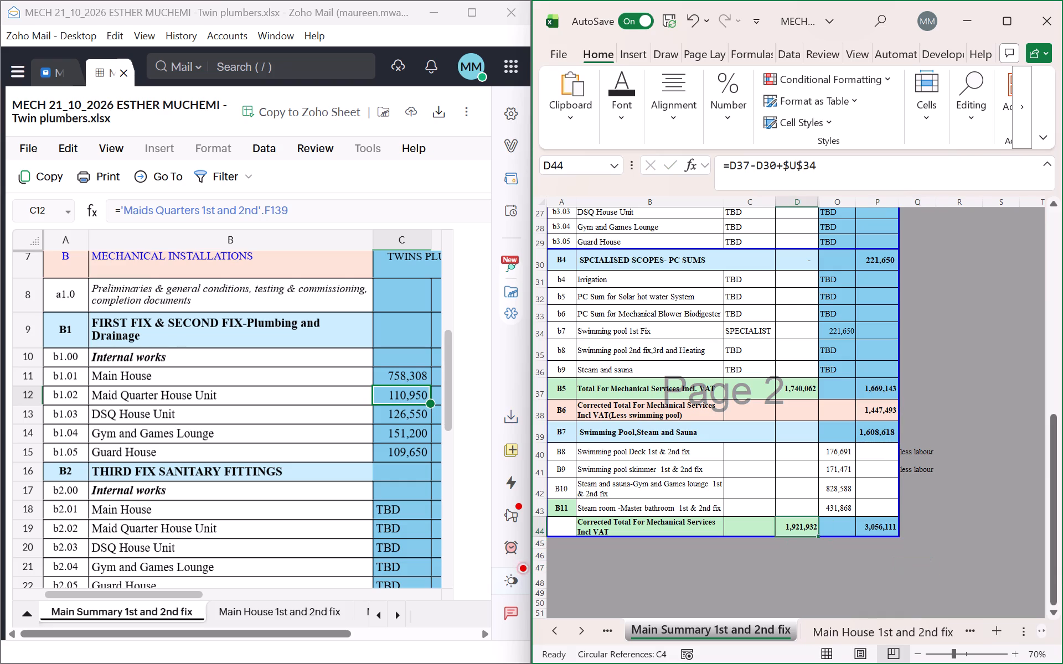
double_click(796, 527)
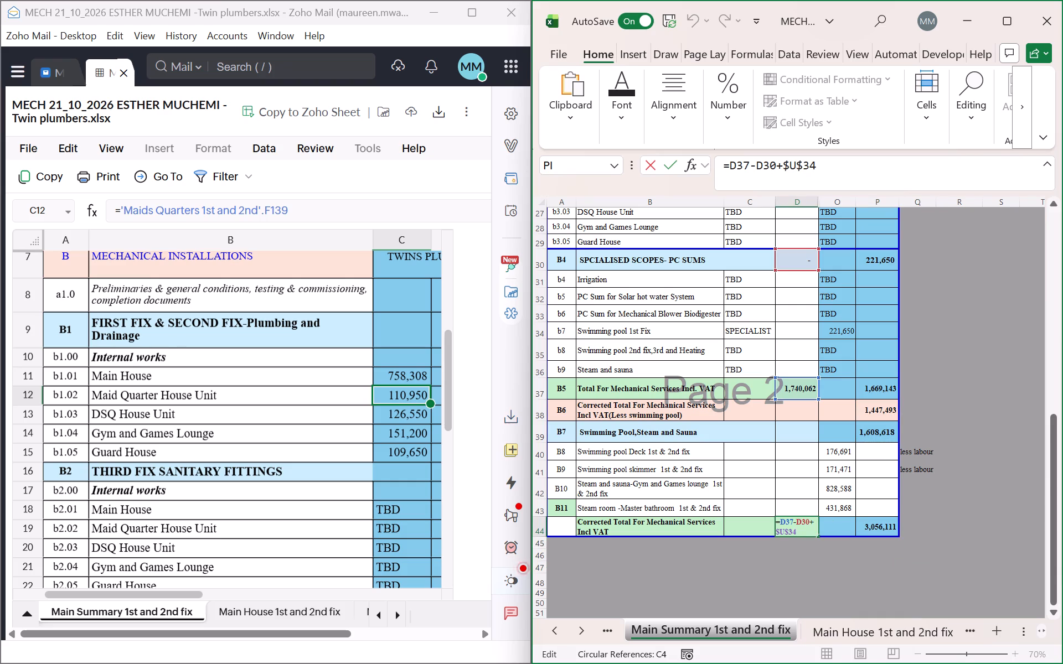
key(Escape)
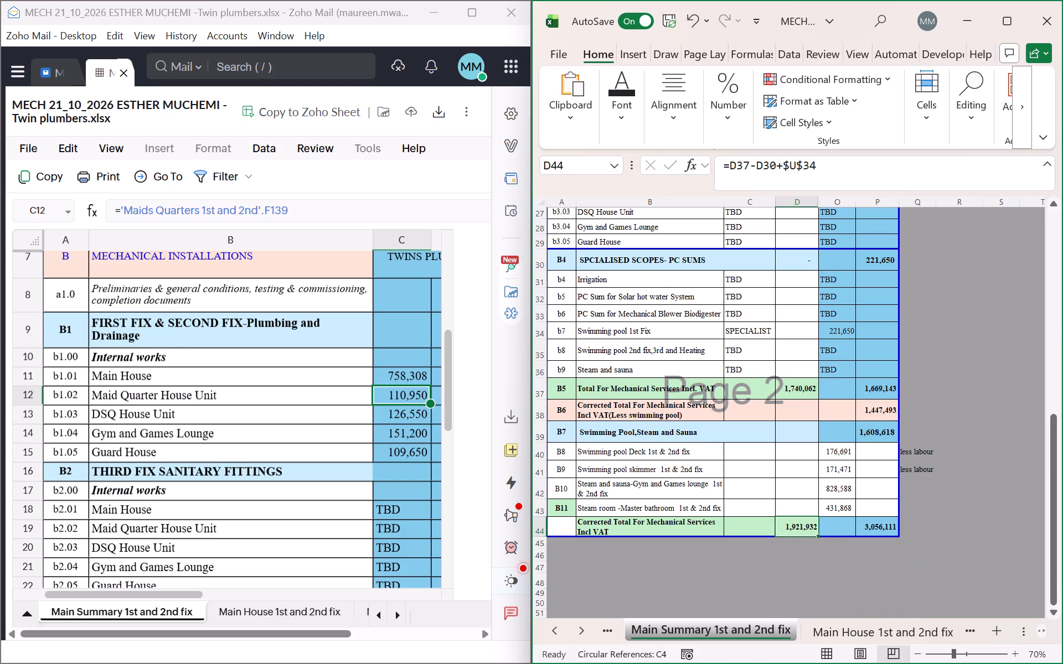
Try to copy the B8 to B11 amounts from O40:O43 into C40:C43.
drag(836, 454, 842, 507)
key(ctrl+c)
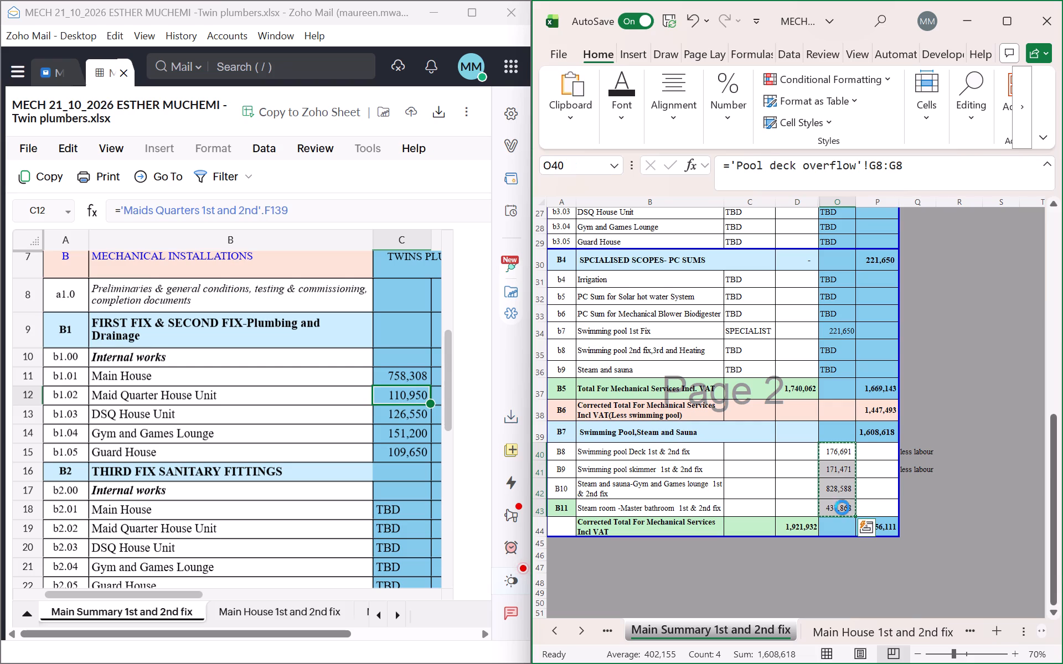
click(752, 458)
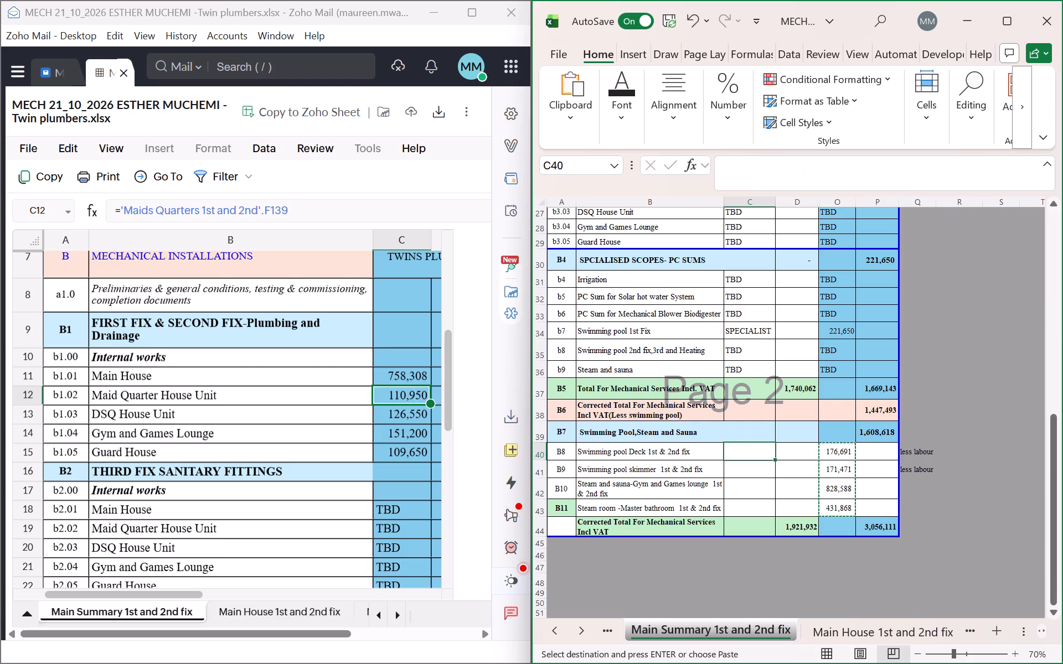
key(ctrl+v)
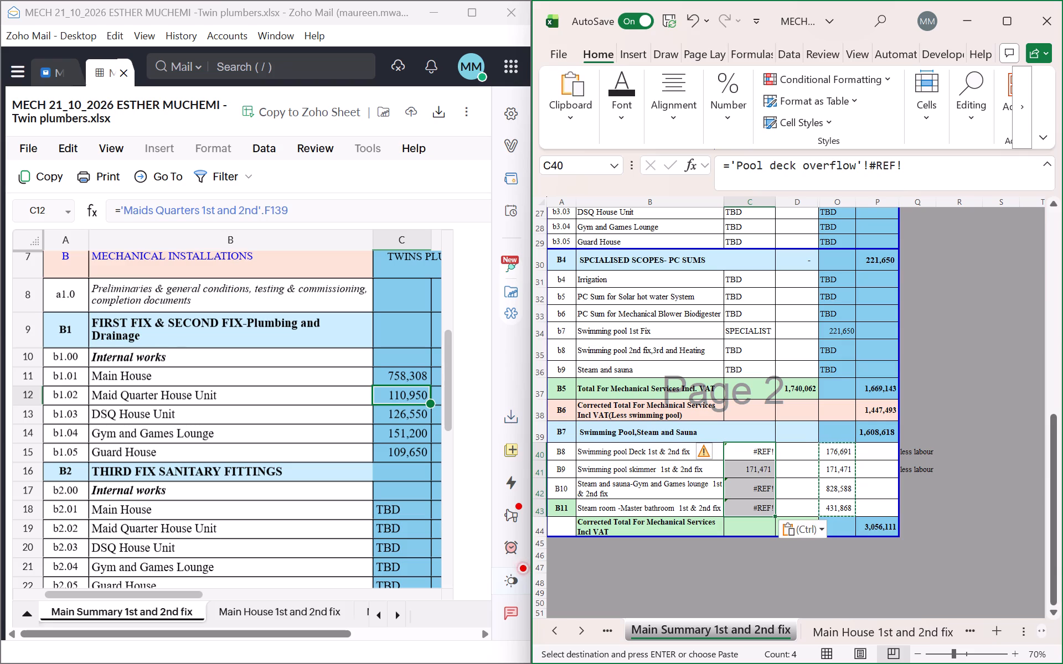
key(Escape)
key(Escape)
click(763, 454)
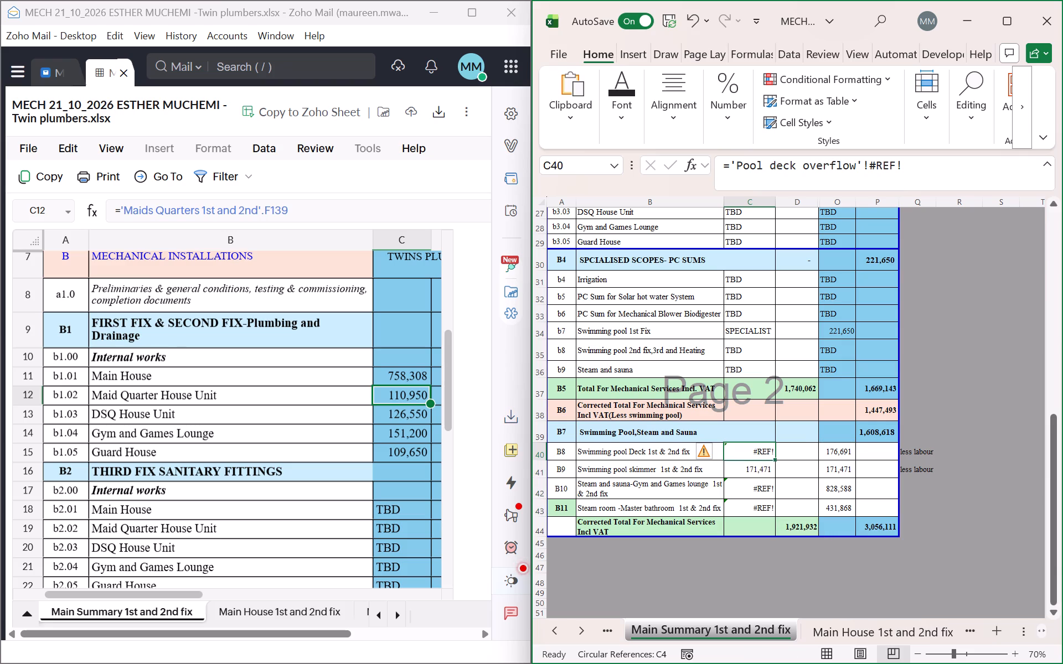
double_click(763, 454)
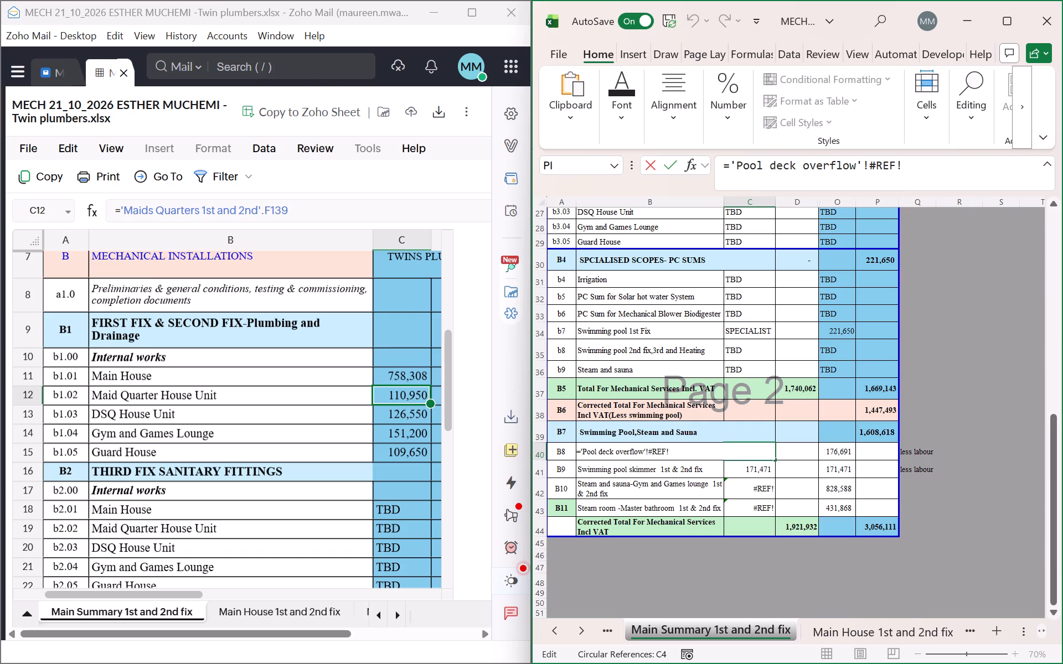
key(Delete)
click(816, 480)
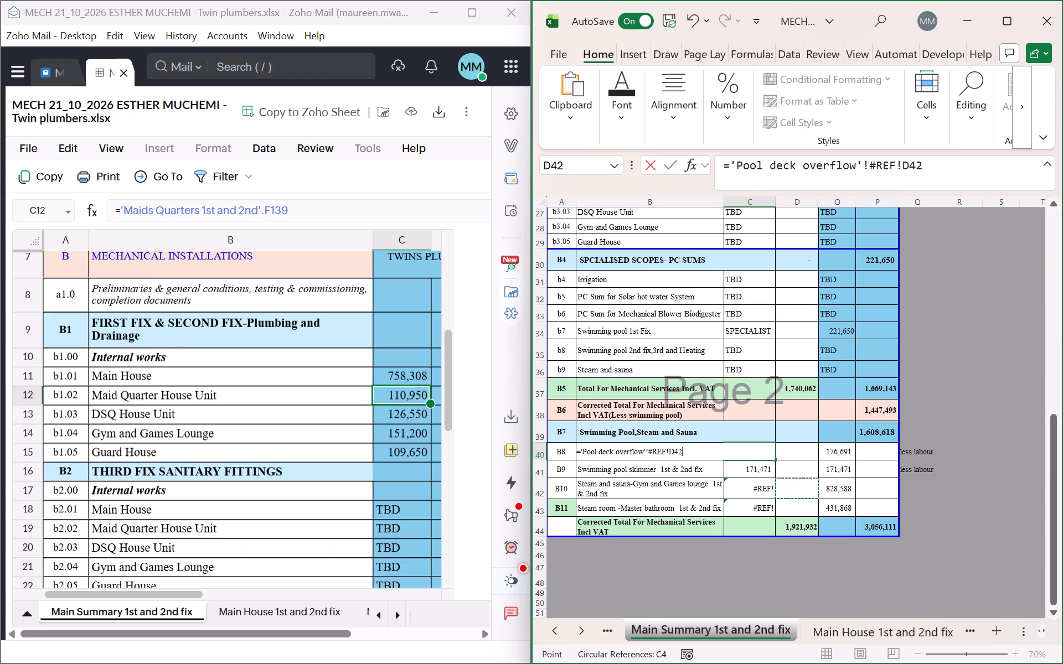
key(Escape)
Link C40 to C43 in the B8 to B11 rows to their matching amounts in O40 to O43.
click(762, 449)
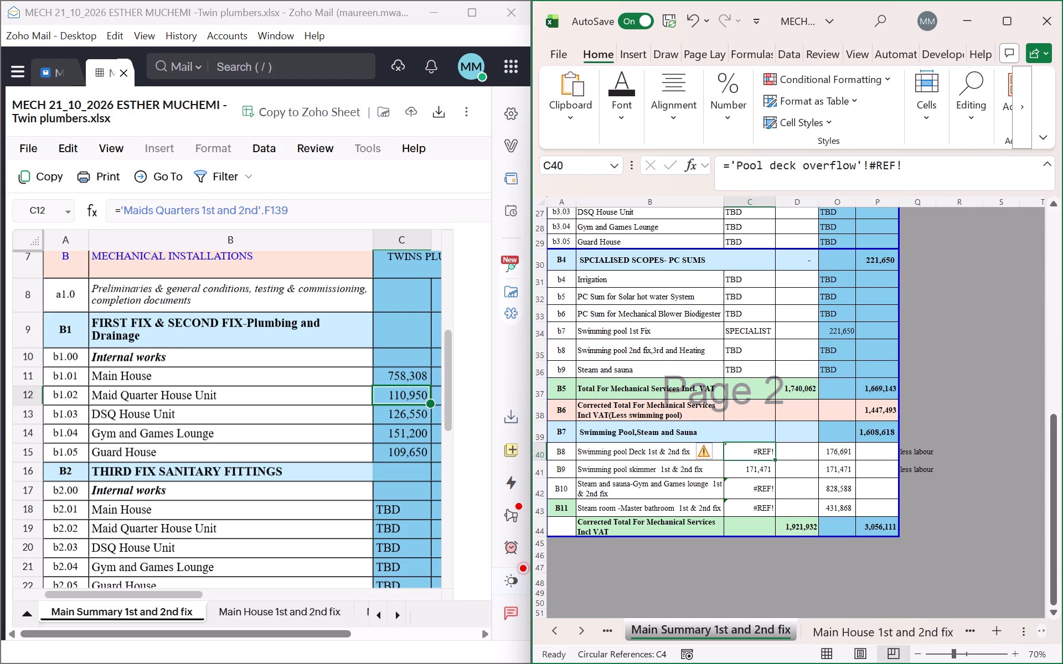
key(equal)
click(830, 454)
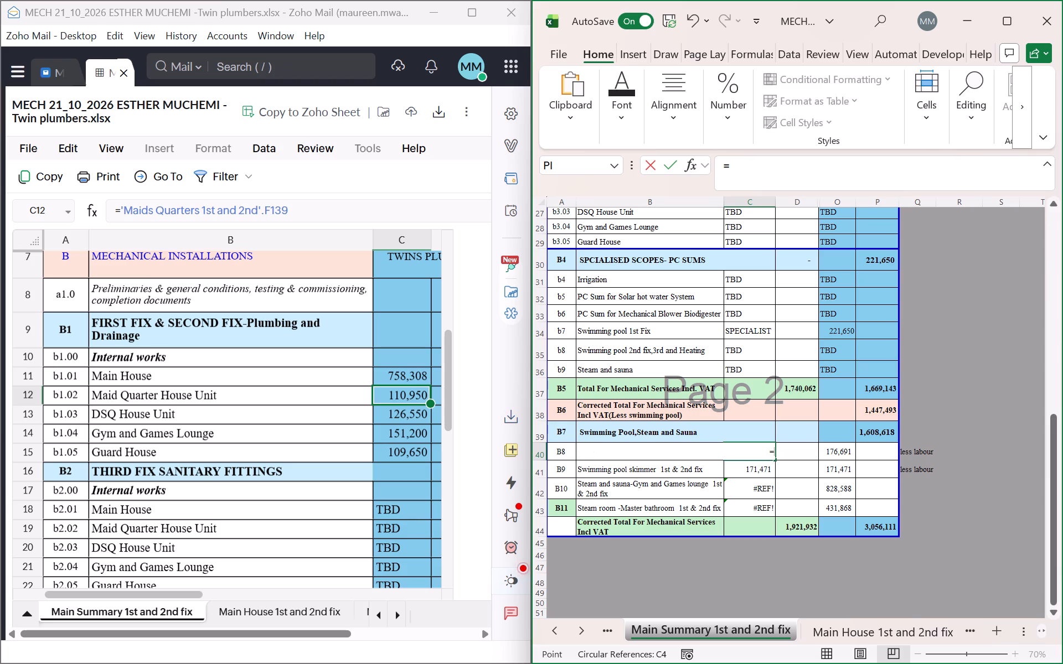
key(Return)
click(755, 470)
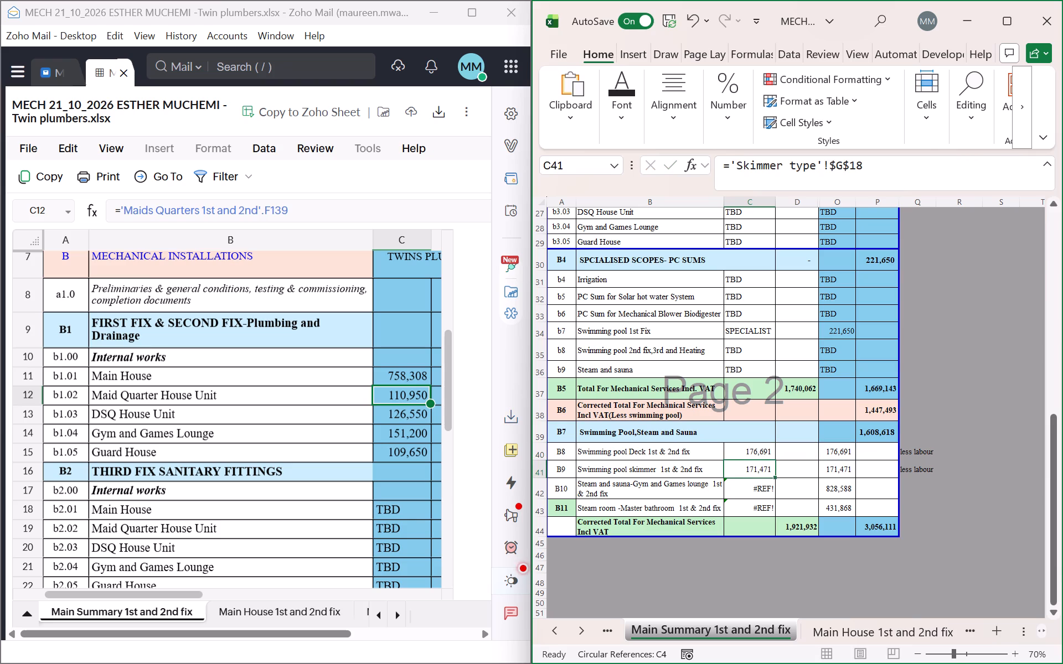
key(equal)
click(836, 473)
key(Return)
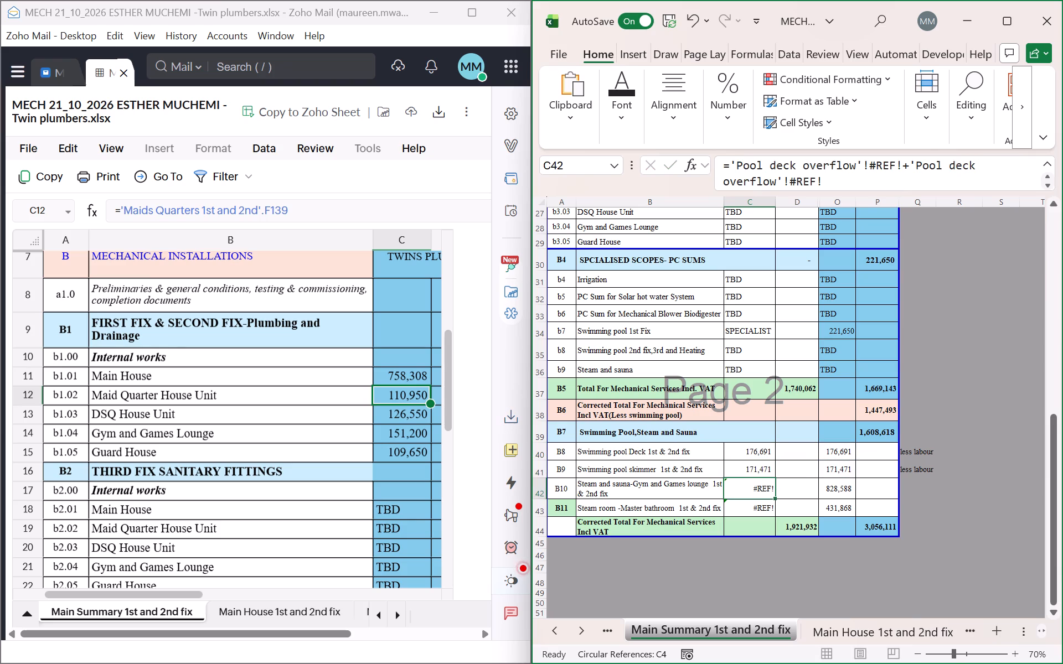
key(equal)
click(839, 479)
key(Return)
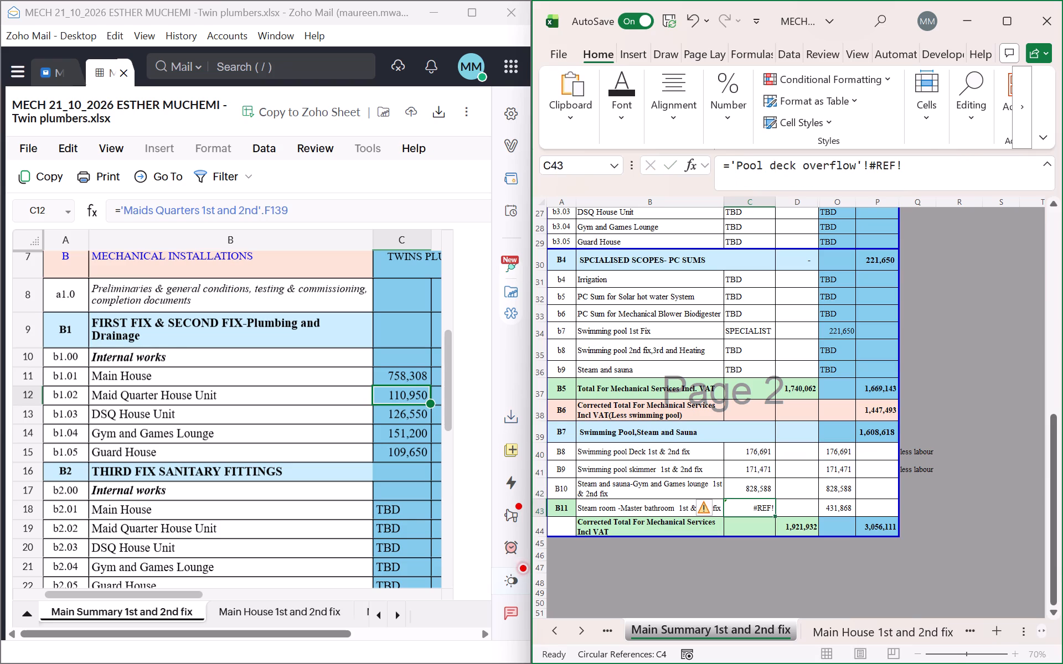
key(equal)
click(841, 504)
key(Return)
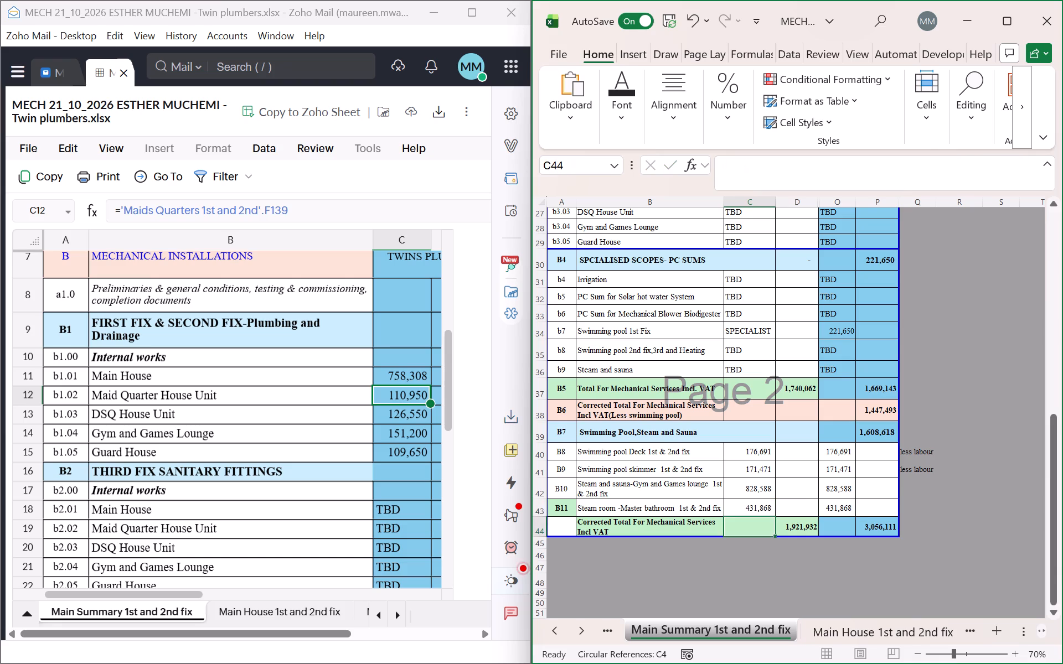
Paste the B7 total formula from P39 into D39 so it sums C40:C43, keeping the row's fill.
click(873, 434)
key(ctrl+c)
drag(779, 421, 789, 431)
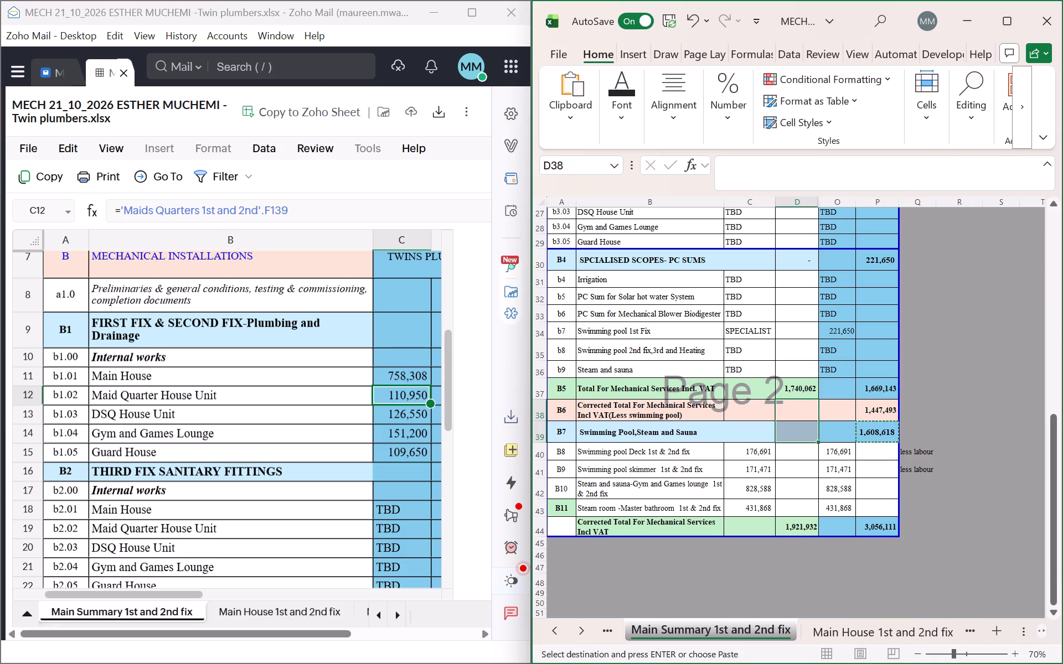
right_click(796, 435)
click(783, 434)
click(783, 434)
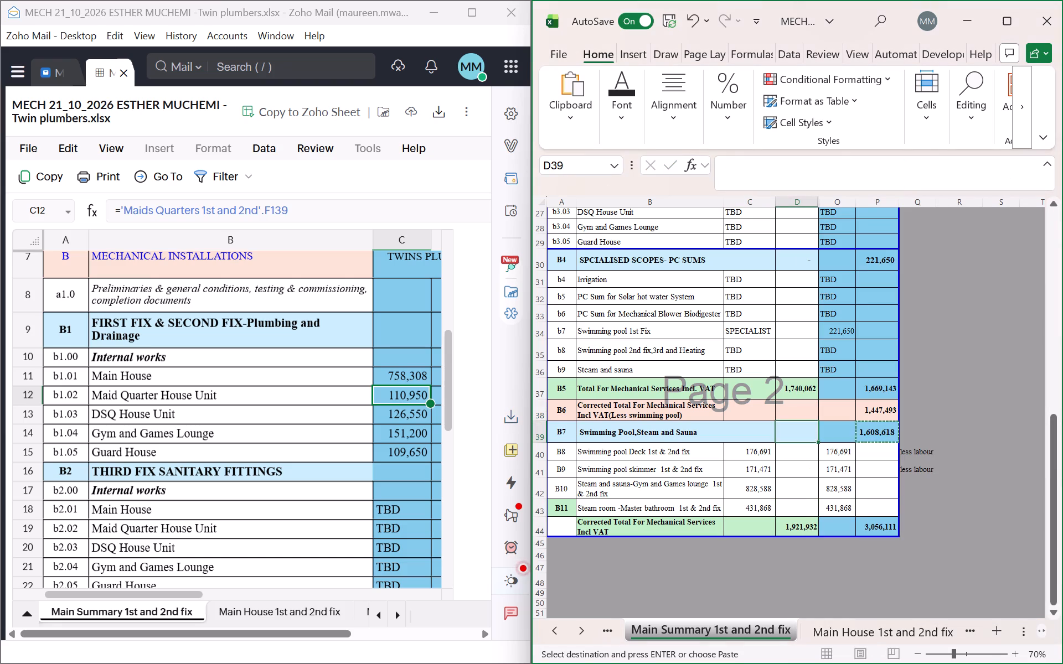
right_click(785, 432)
click(867, 322)
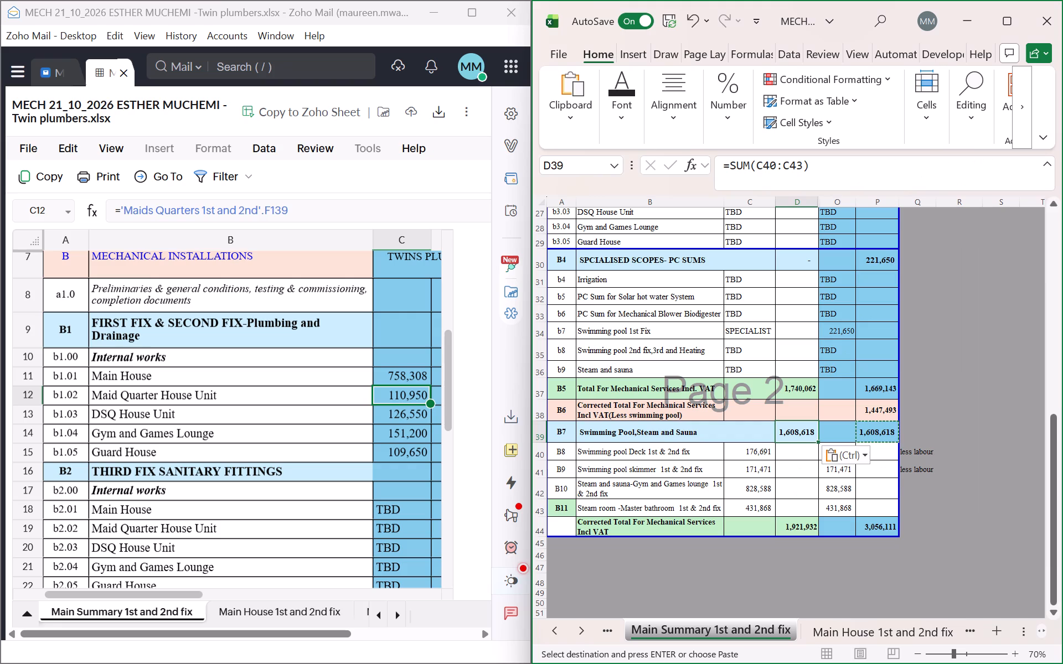
key(Escape)
key(Escape)
Replace the corrected total formula in D44 with the one copied from P44, giving =D38+D39, and check its references.
double_click(798, 523)
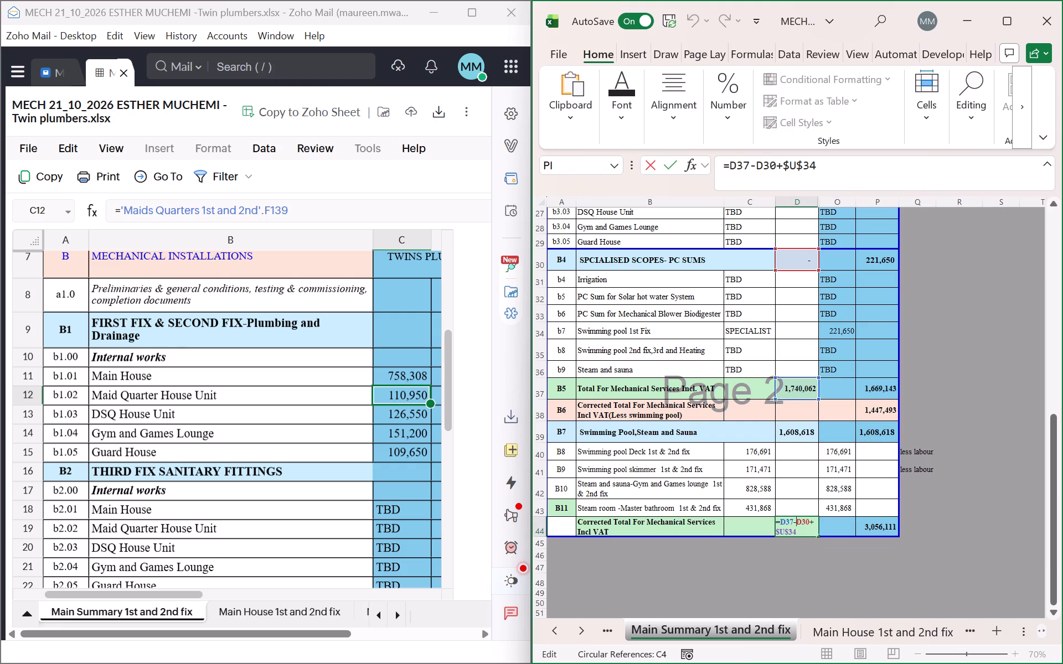
key(Escape)
click(891, 523)
key(ctrl+c)
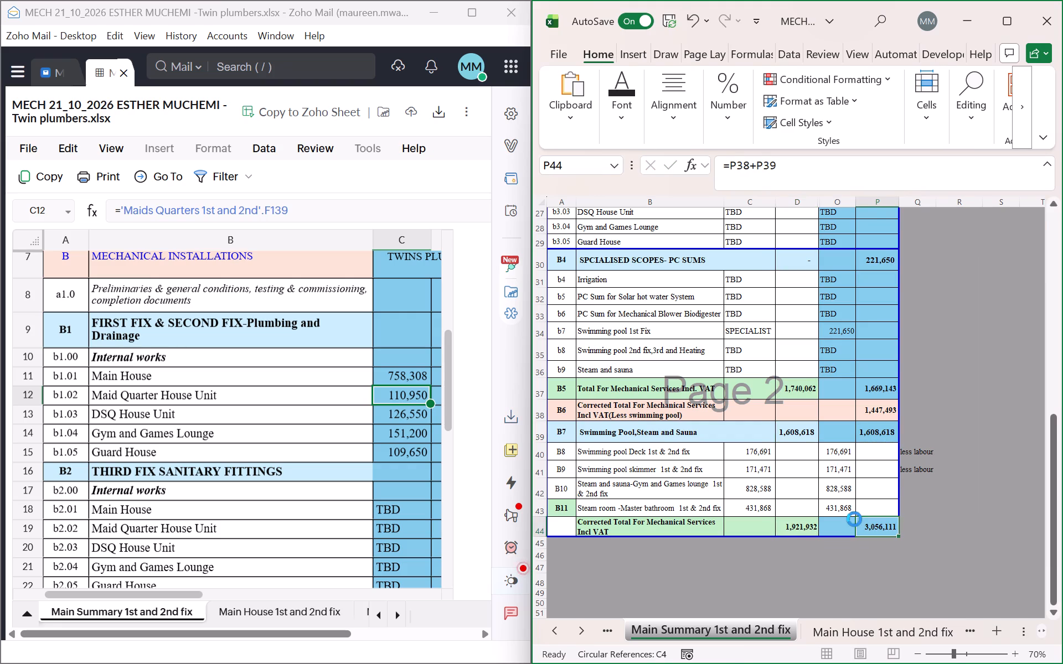
click(795, 526)
key(ctrl+v)
key(Escape)
key(Escape)
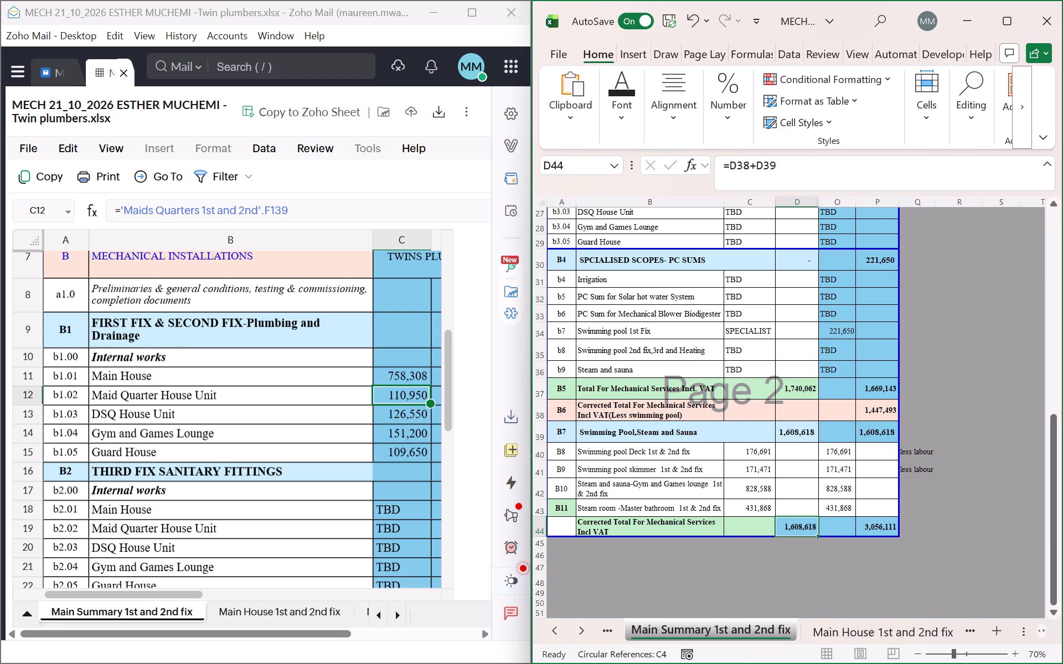
double_click(806, 529)
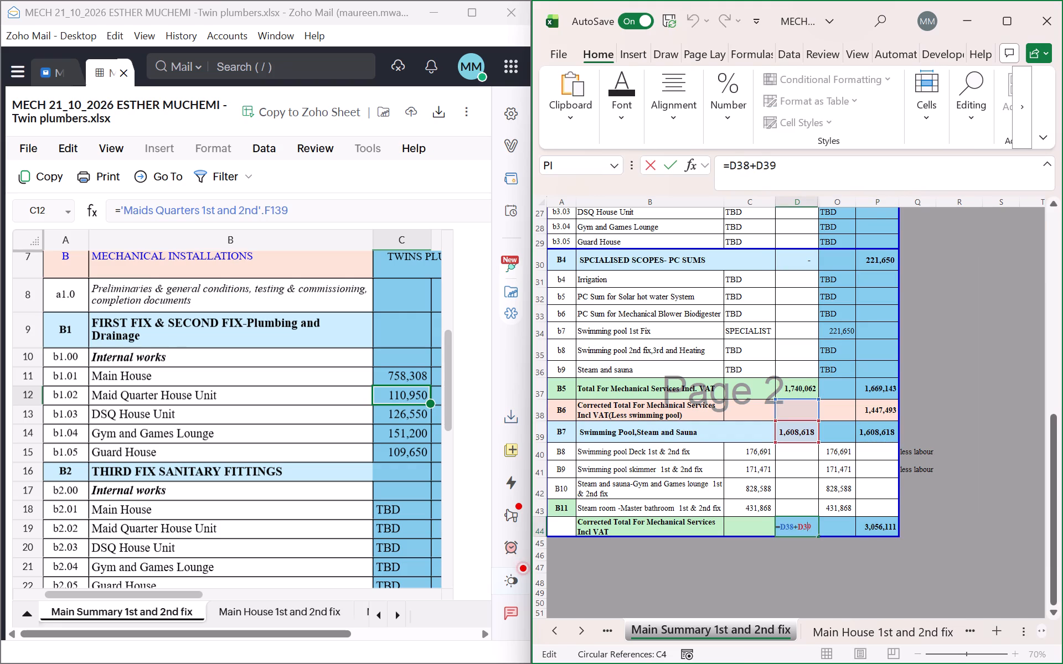
key(Escape)
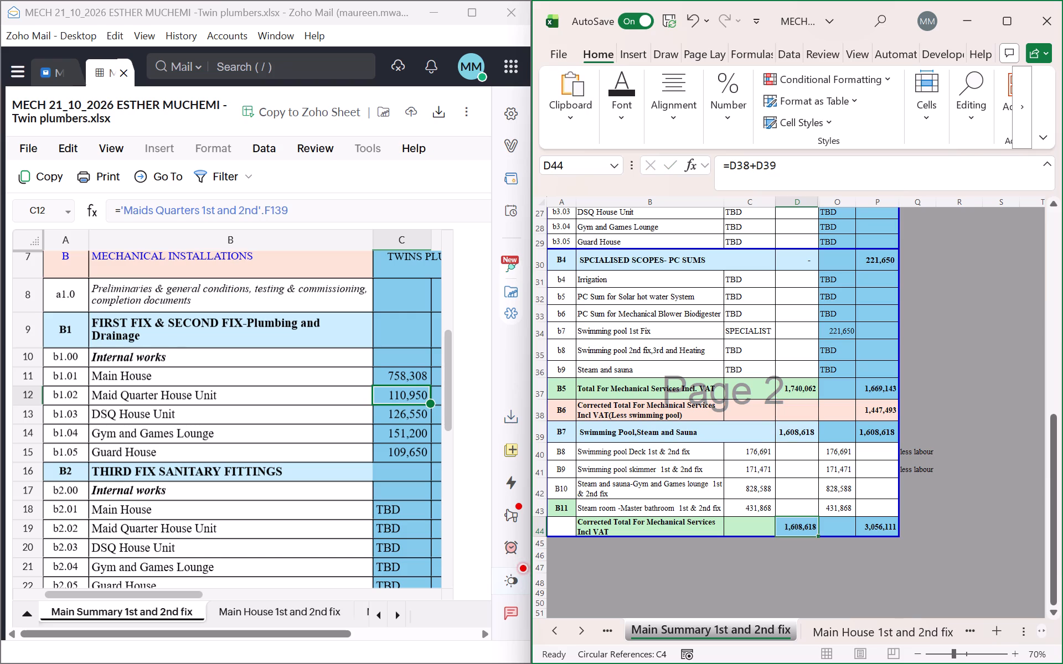
Unhide the Swimming pool 1st Fix sheet.
click(801, 411)
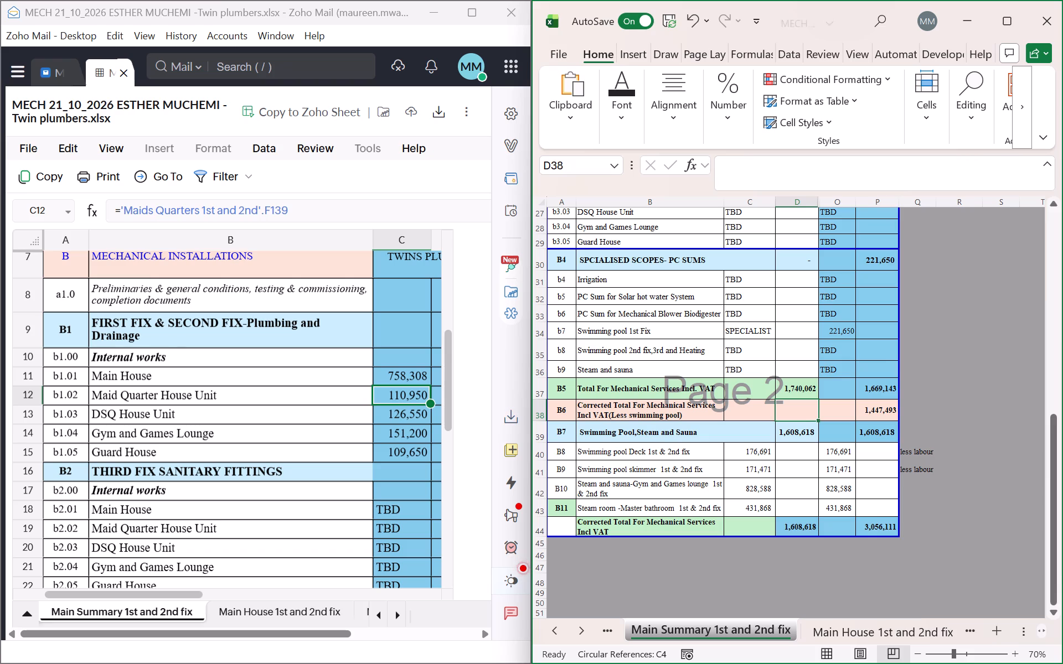
triple_click(579, 627)
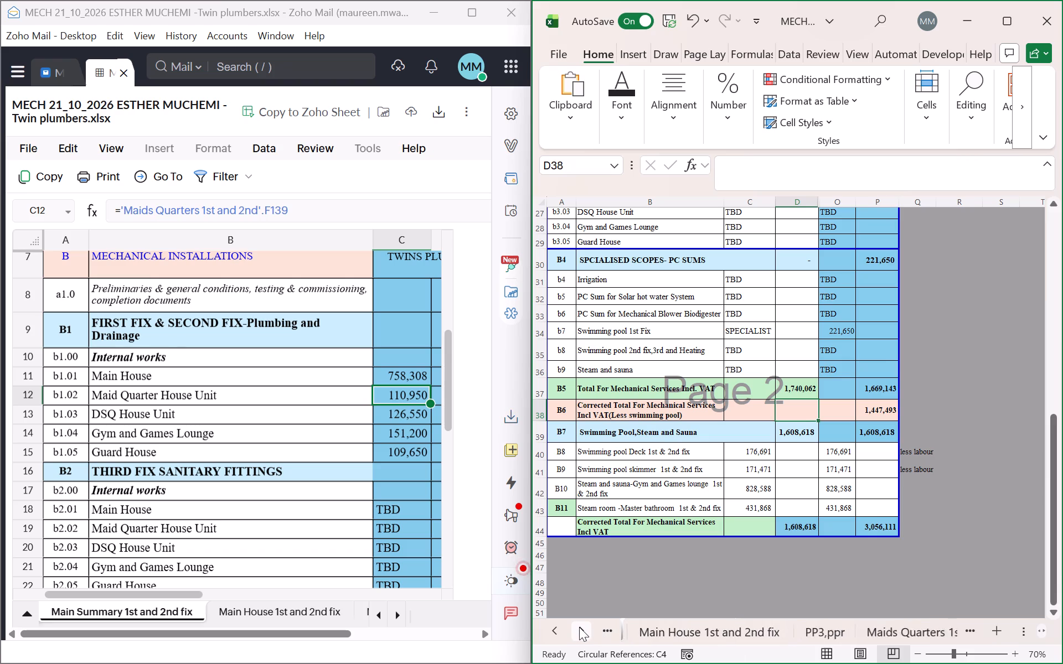
triple_click(579, 627)
double_click(579, 627)
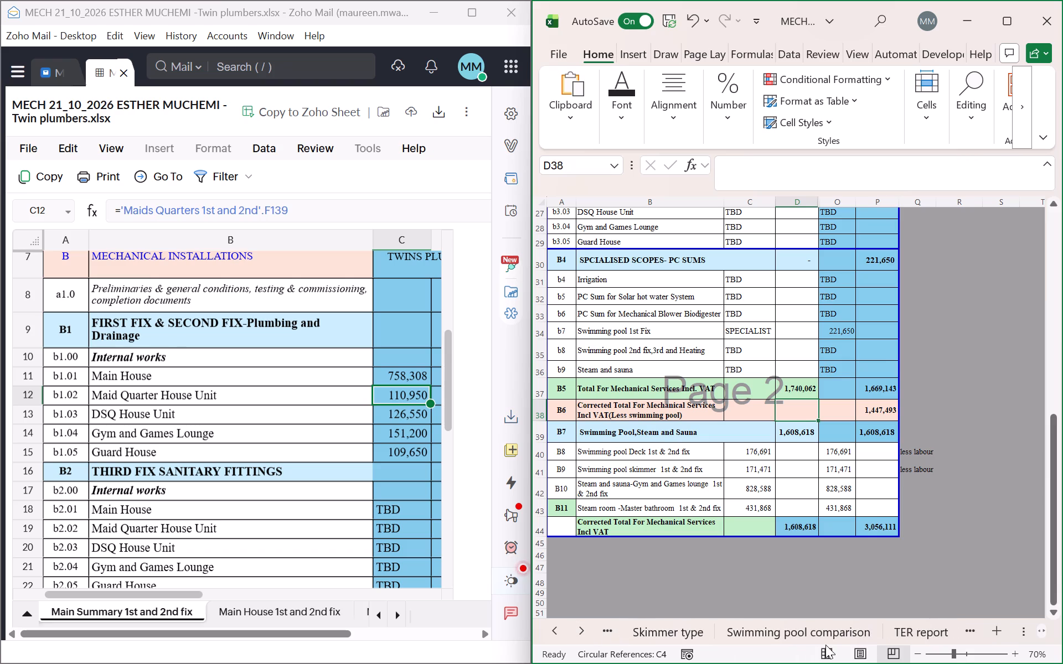
triple_click(585, 635)
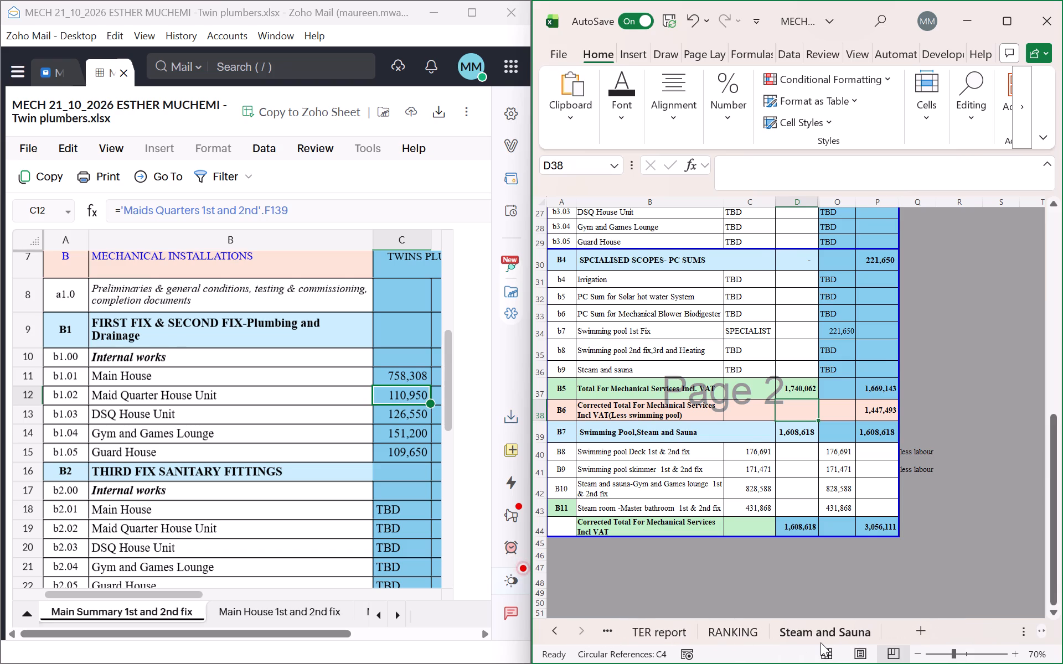
click(821, 641)
right_click(821, 640)
click(892, 541)
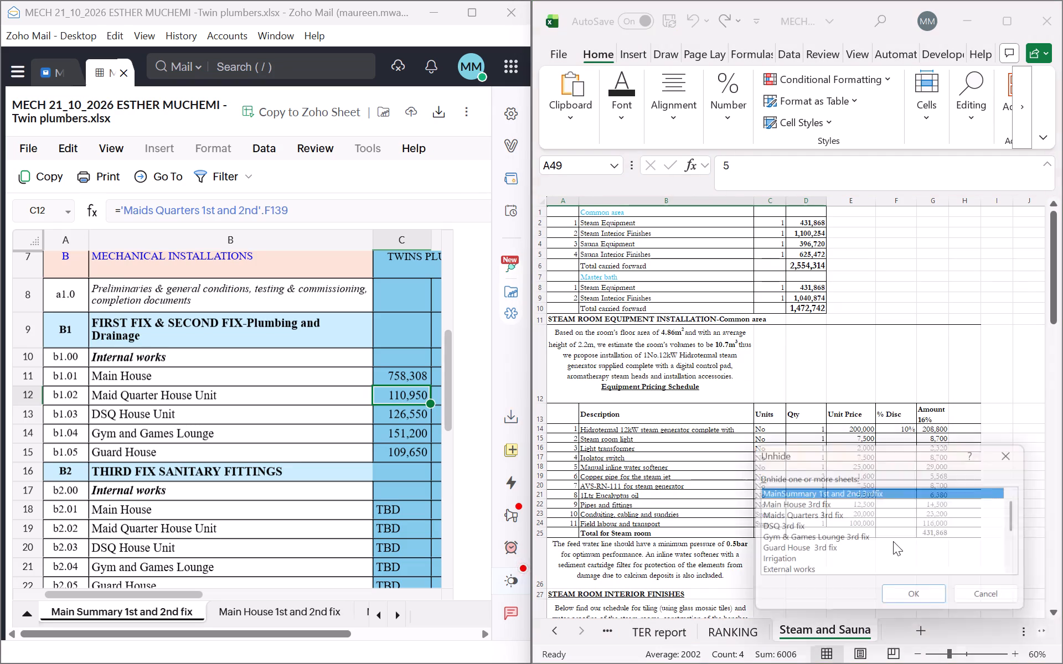
scroll(889, 518, down, 2)
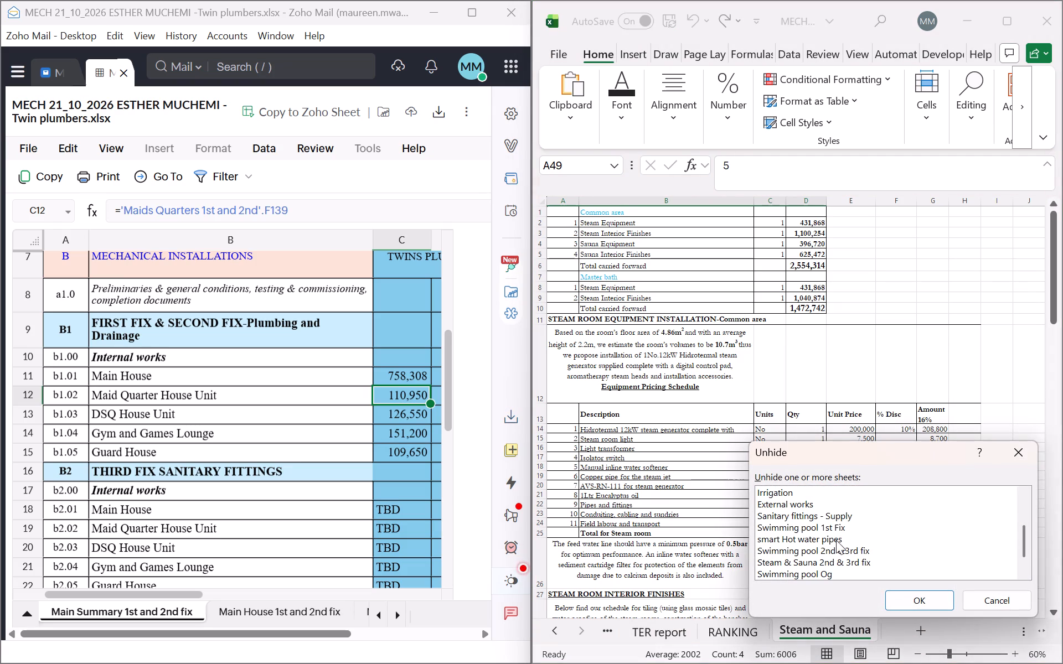
click(829, 529)
click(925, 606)
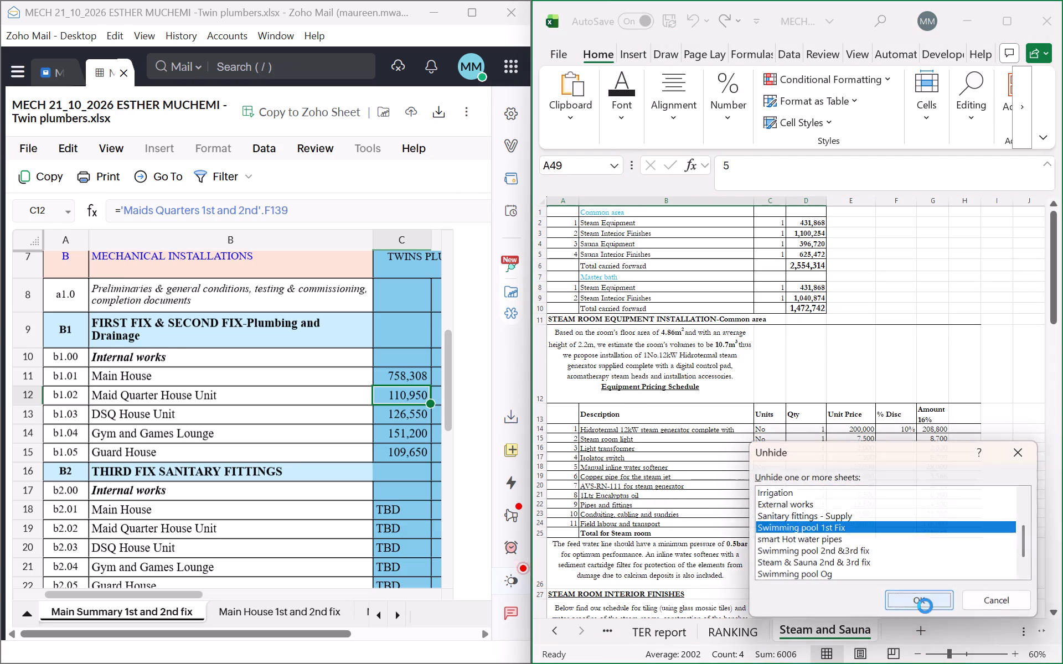
key(Escape)
Examine the costs total on the Swimming pool 1st Fix sheet and its formula, and return to the Main Summary 1st and 2nd fix sheet.
click(836, 459)
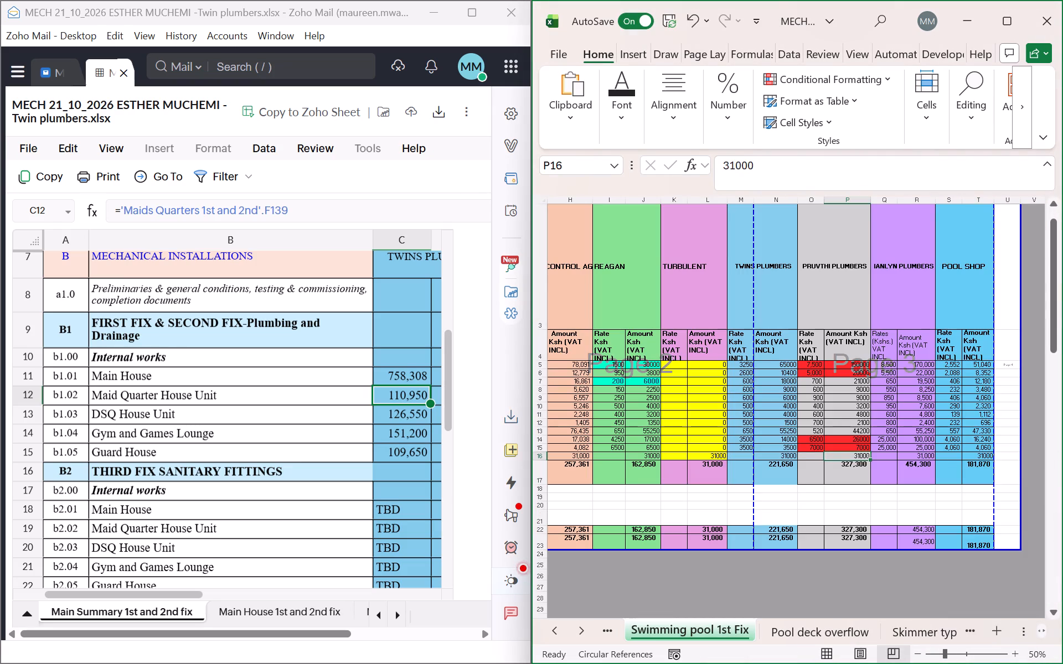
key(Left)
key(Left)
key(Left)
key(Left)
key(Left)
key(Left)
key(Left)
key(Left)
key(Left)
key(Left)
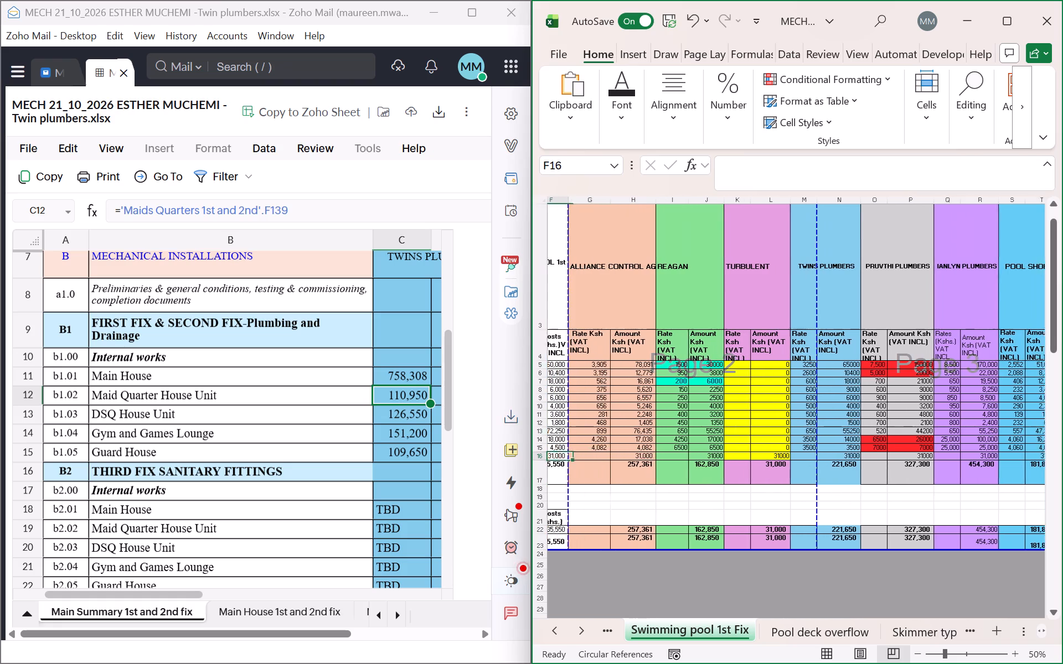
key(Left)
key(Left)
key(Left)
key(Left)
click(777, 473)
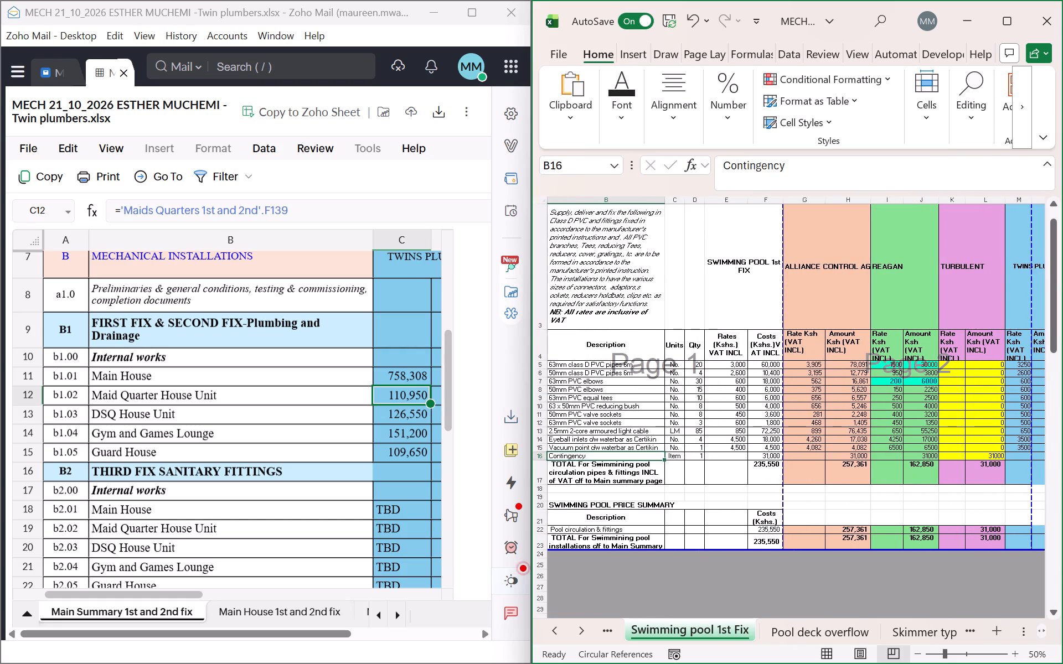
click(765, 476)
double_click(554, 633)
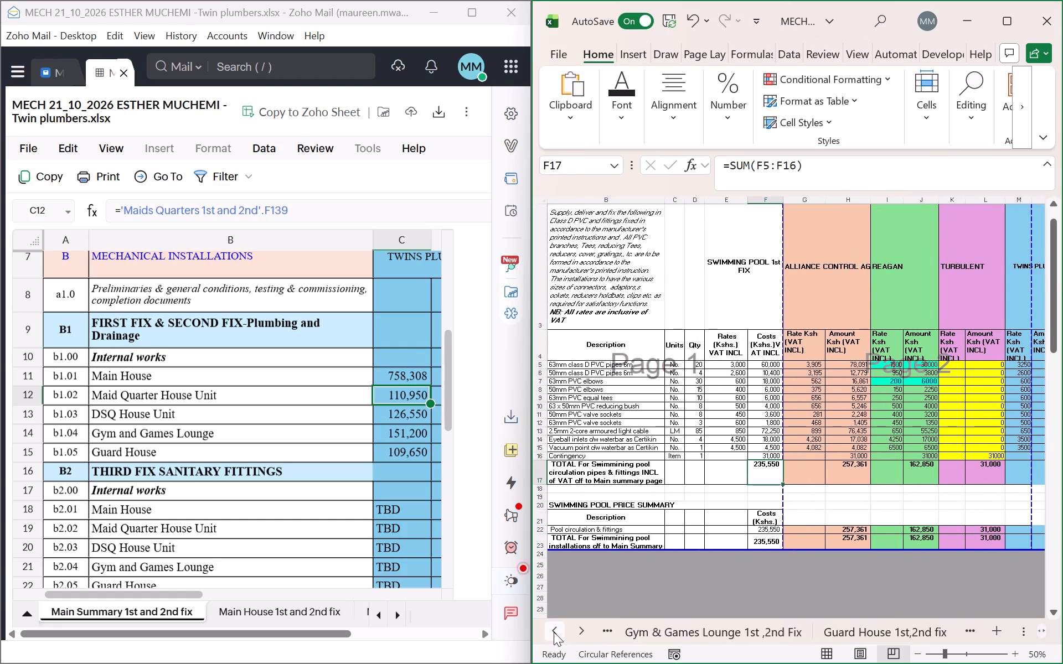
triple_click(554, 631)
triple_click(554, 630)
click(554, 630)
click(716, 624)
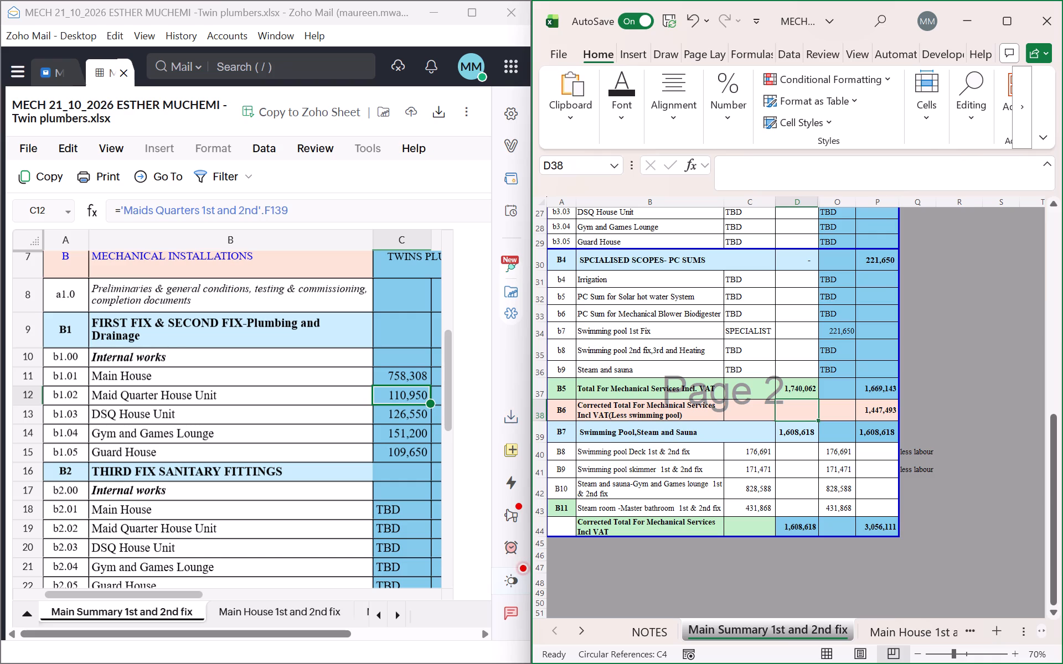
Link the B6 corrected total less swimming pool in D38 to the B5 total in D37.
key(Escape)
key(equal)
click(794, 389)
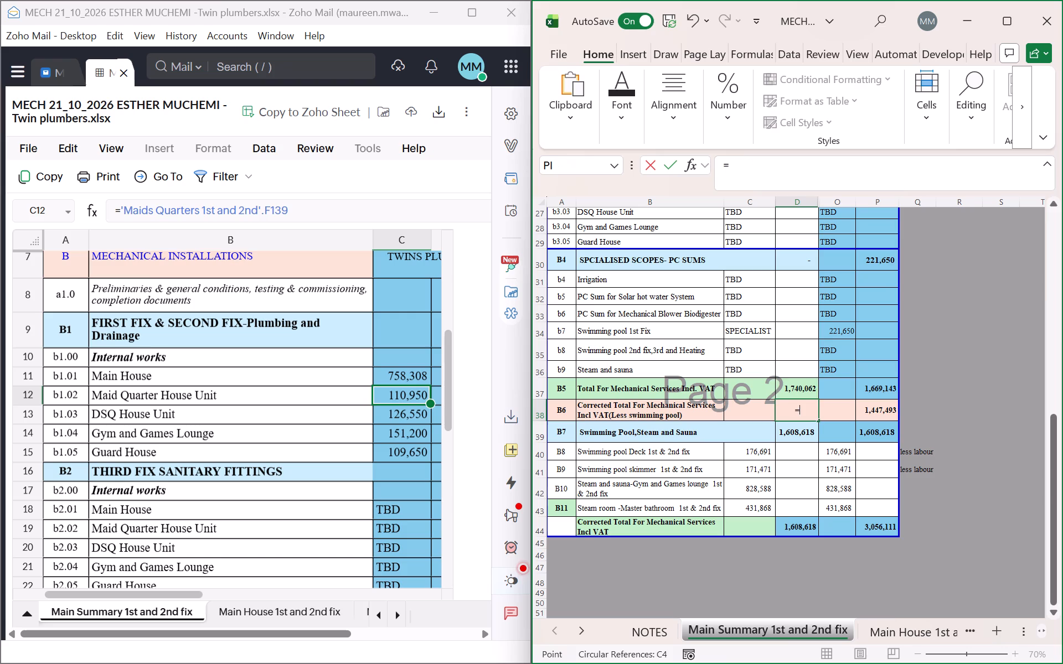
key(Return)
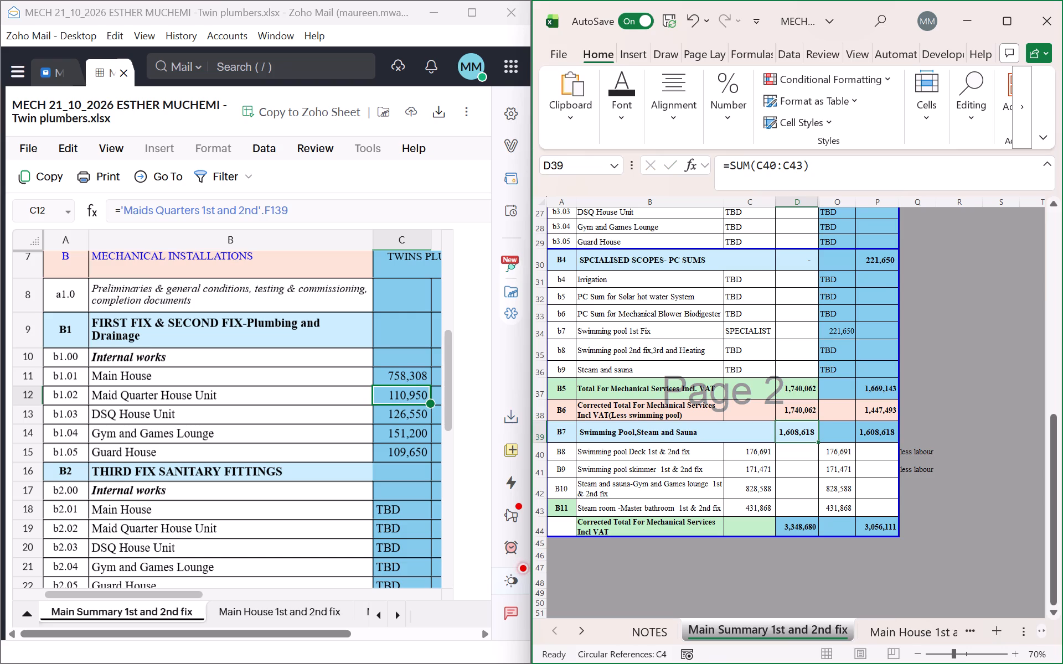
Copy the formatting of the B10 label cell A42 onto the B11 label cell A43 with Format Painter.
click(567, 487)
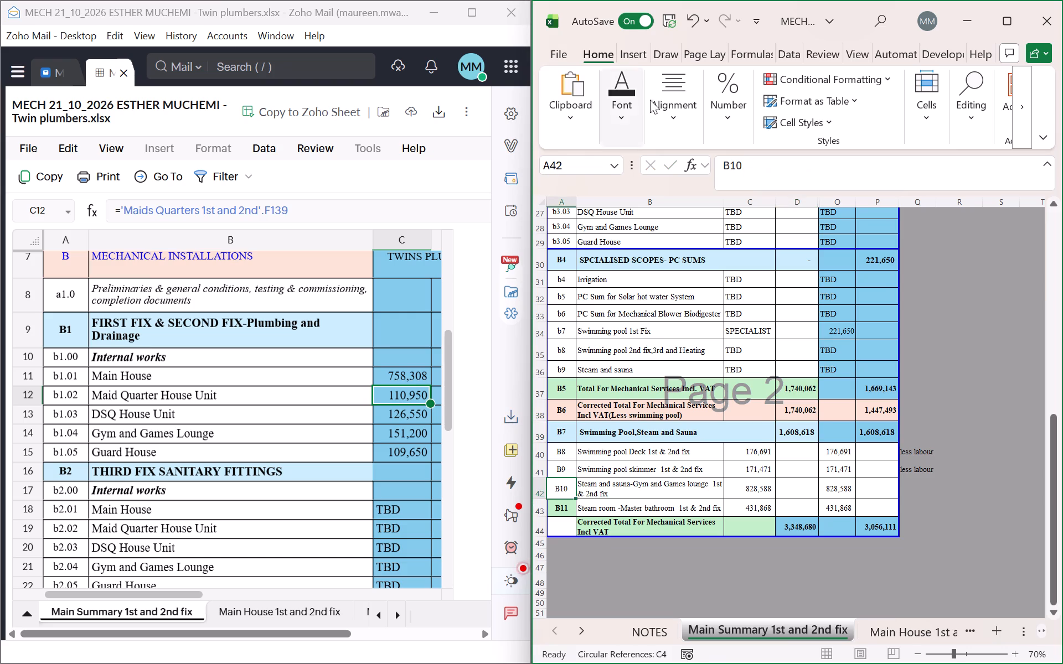
drag(569, 133, 567, 138)
click(596, 206)
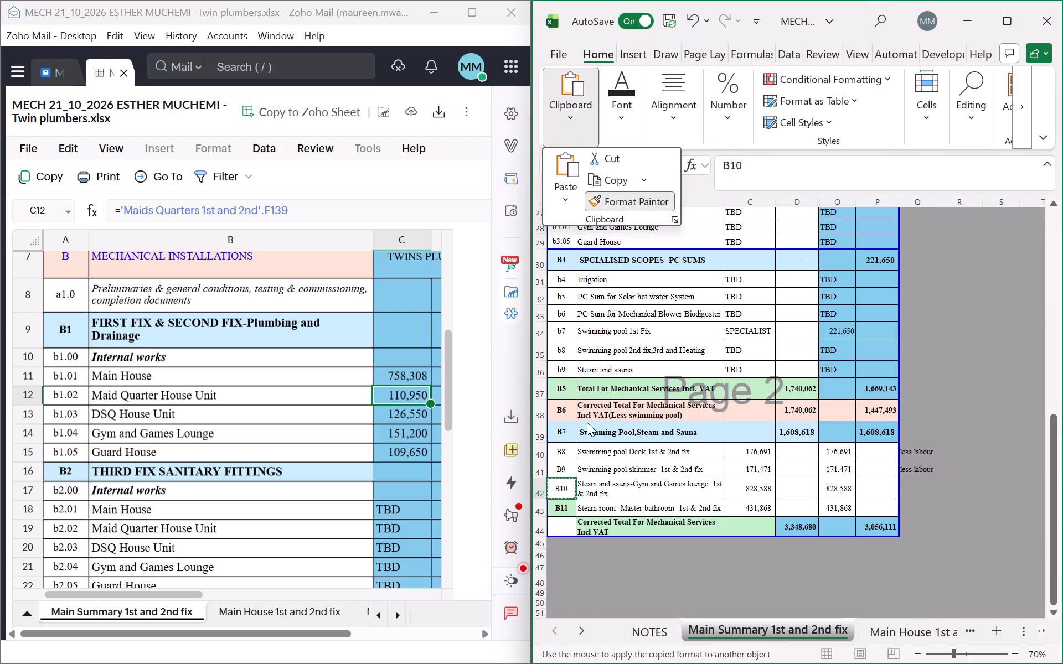
double_click(559, 512)
click(662, 478)
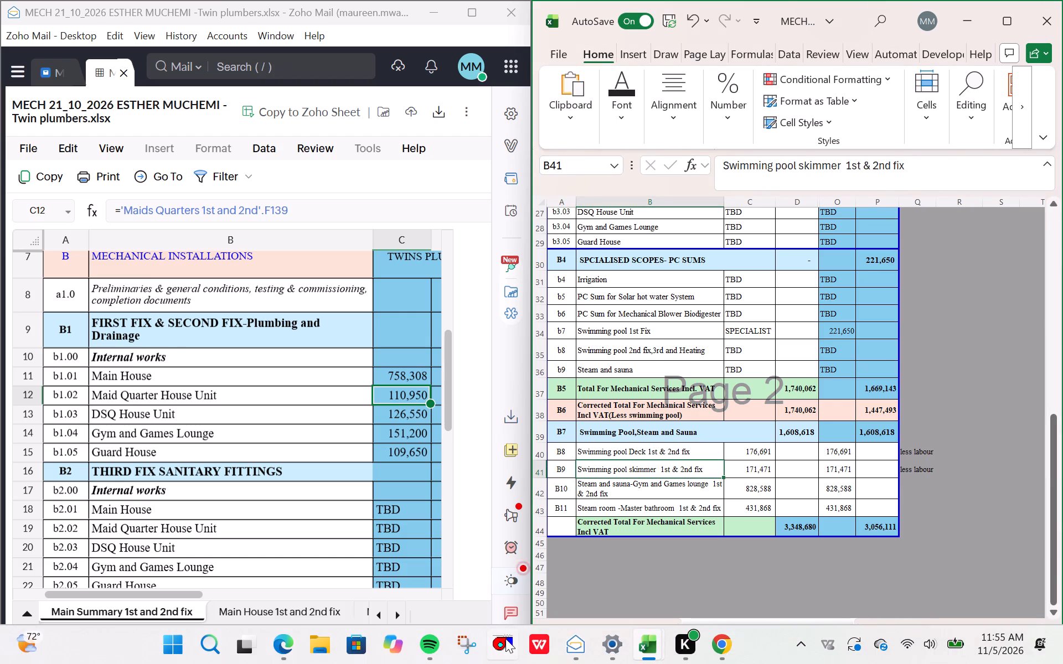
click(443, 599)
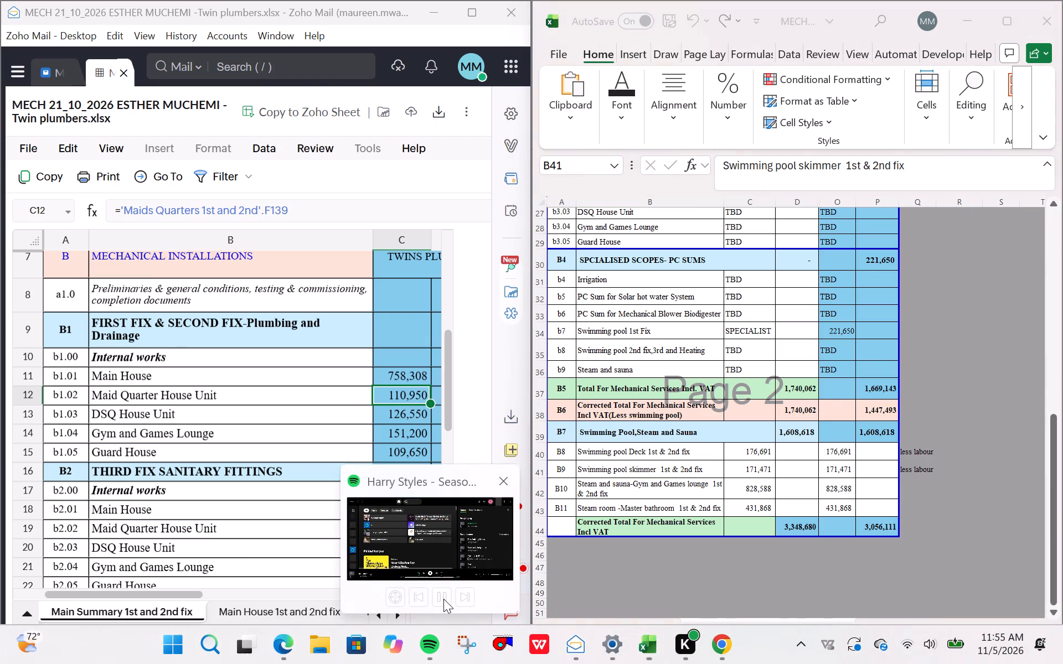